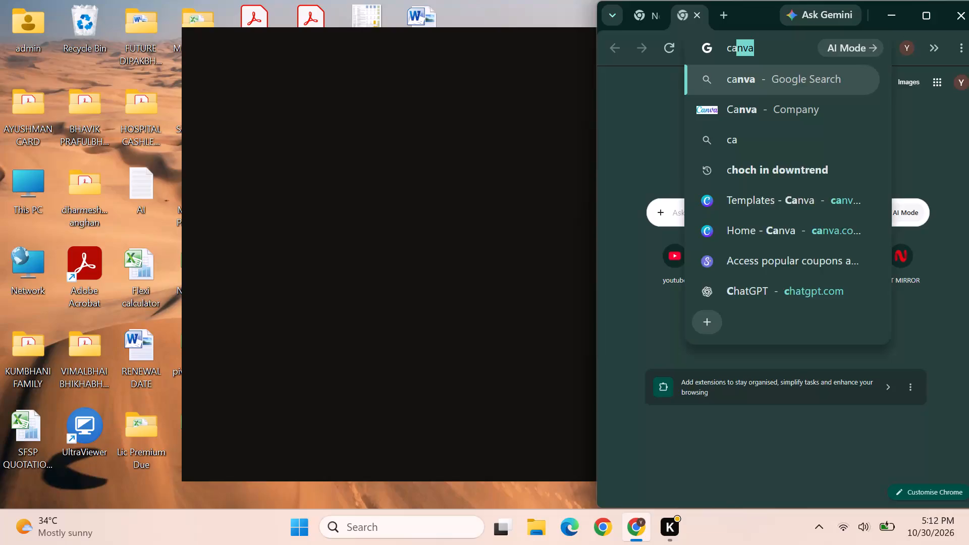
Search Google for Canva.
{"action": "left_click", "coordinate": [753, 116]}
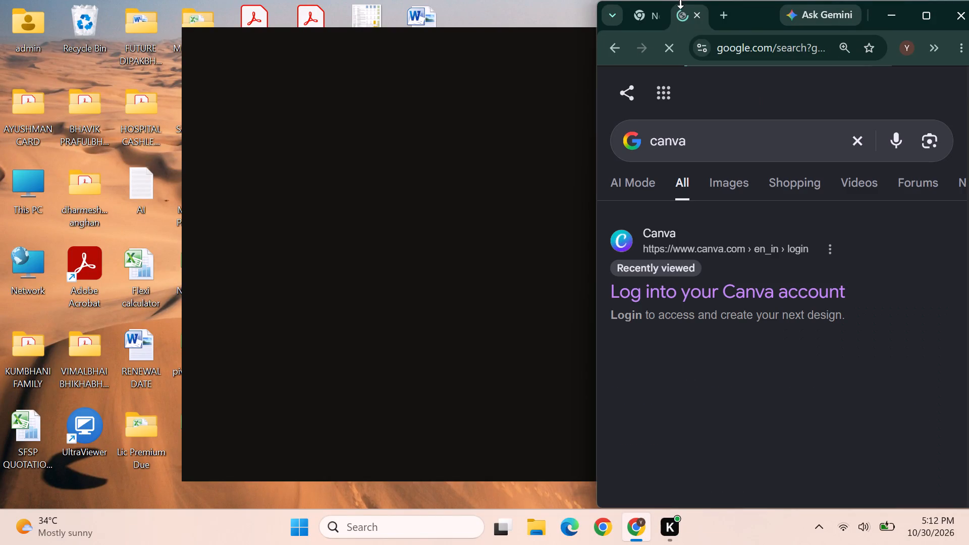
Detach the Canva search results into a separate window and resize it to sit side by side with the new-tab window.
{"action": "left_click_drag", "start_coordinate": [681, 19], "coordinate": [4, 5]}
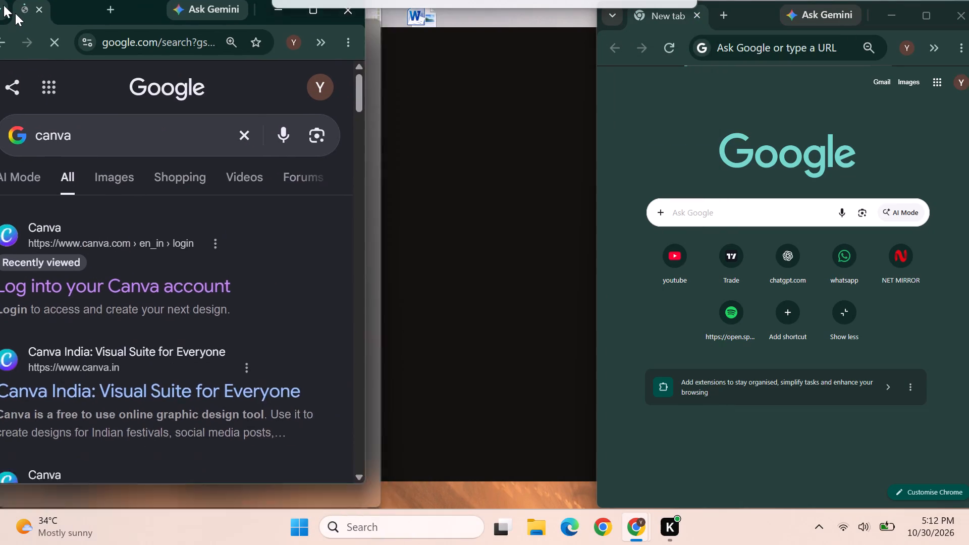
{"action": "left_click_drag", "start_coordinate": [4, 5], "coordinate": [49, 18]}
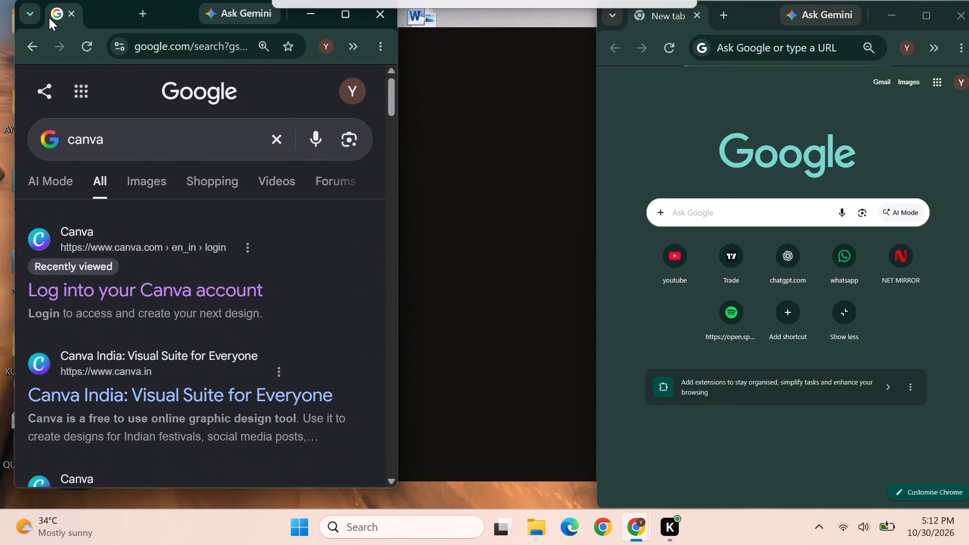
{"action": "left_click_drag", "start_coordinate": [49, 18], "coordinate": [34, 17]}
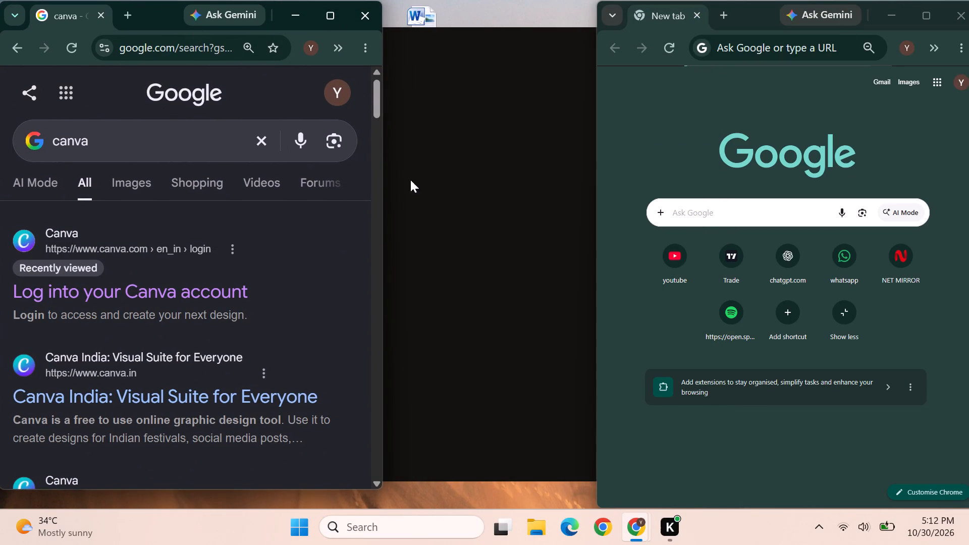
{"action": "left_click_drag", "start_coordinate": [386, 193], "coordinate": [610, 148]}
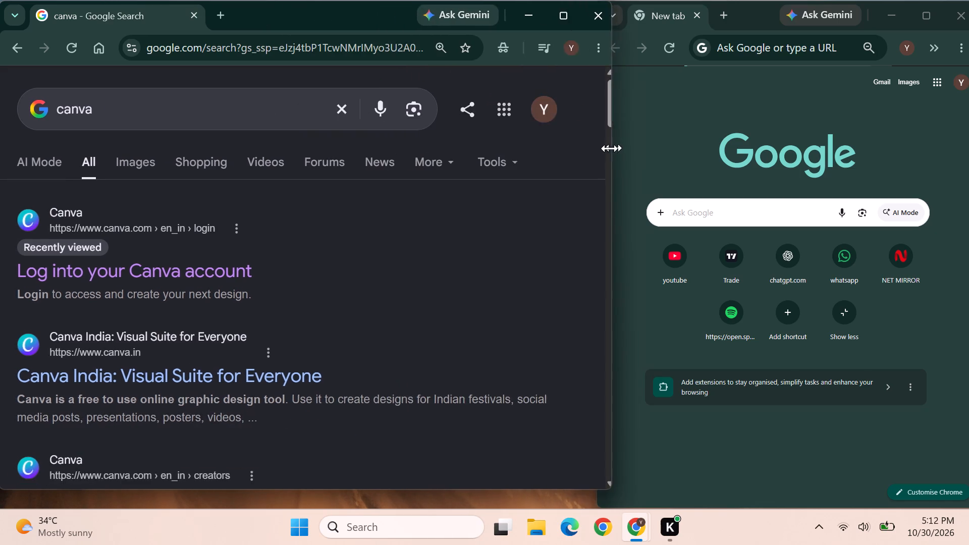
{"action": "left_click_drag", "start_coordinate": [610, 148], "coordinate": [599, 145]}
{"action": "left_click", "coordinate": [294, 0]}
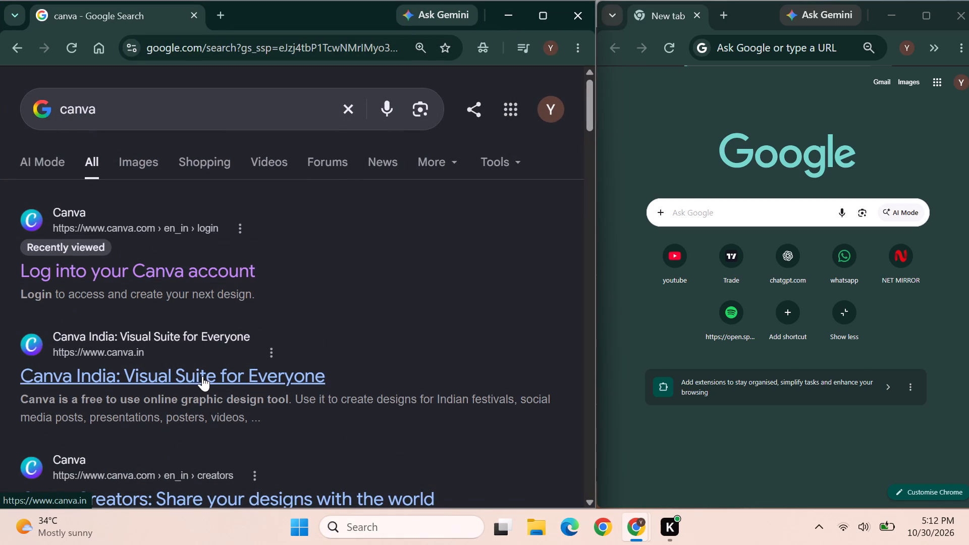
Open the Canva account login page from the search results.
{"action": "left_click", "coordinate": [211, 279]}
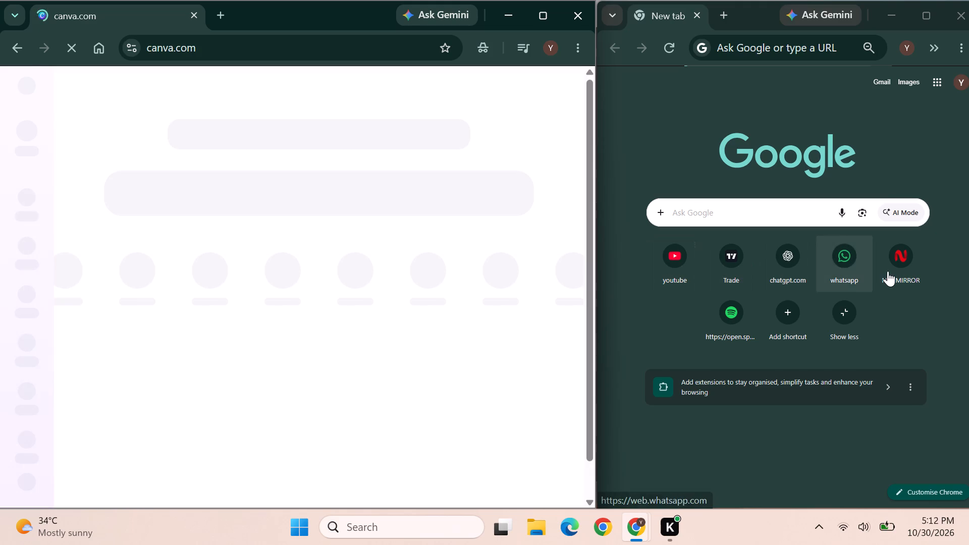
Open the NET MIRROR shortcut in the other window and complete its security verification.
{"action": "left_click", "coordinate": [885, 268]}
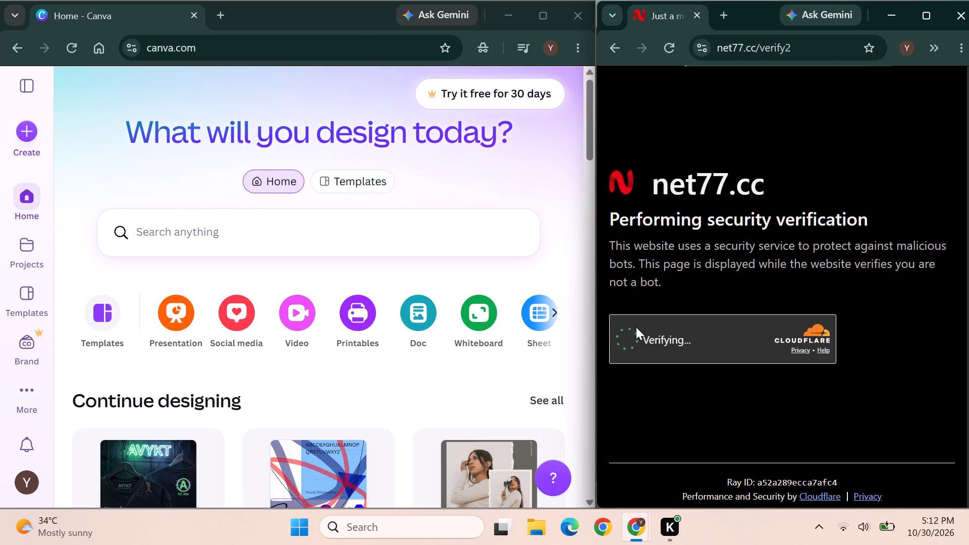
{"action": "left_click", "coordinate": [629, 338]}
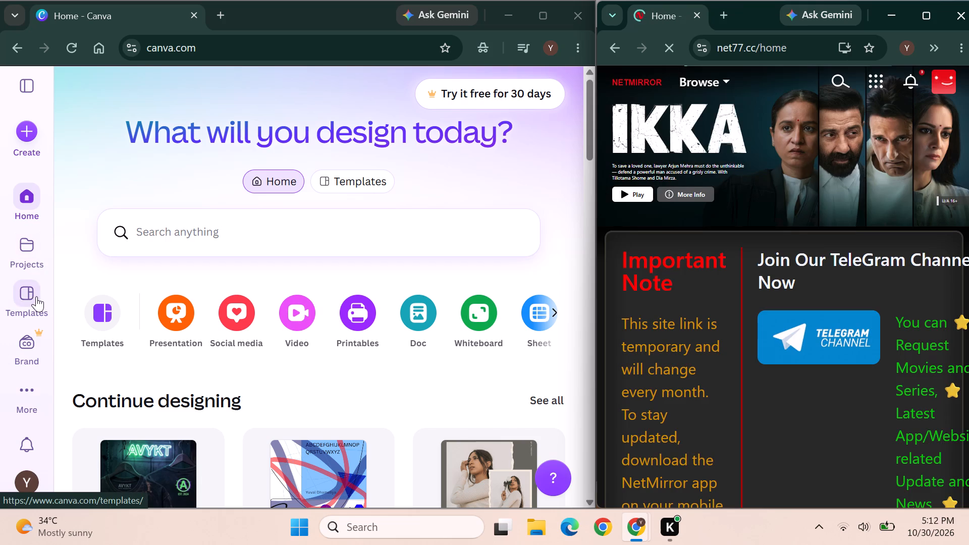
Go to the Templates page in Canva.
{"action": "left_click", "coordinate": [36, 295]}
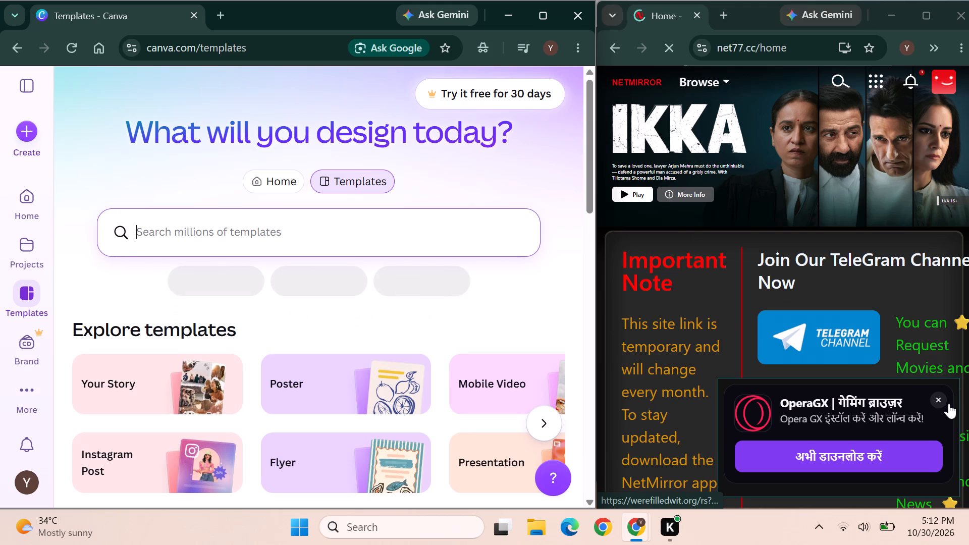
Close the OperaGX advert on the NetMirror home page.
{"action": "left_click", "coordinate": [941, 403]}
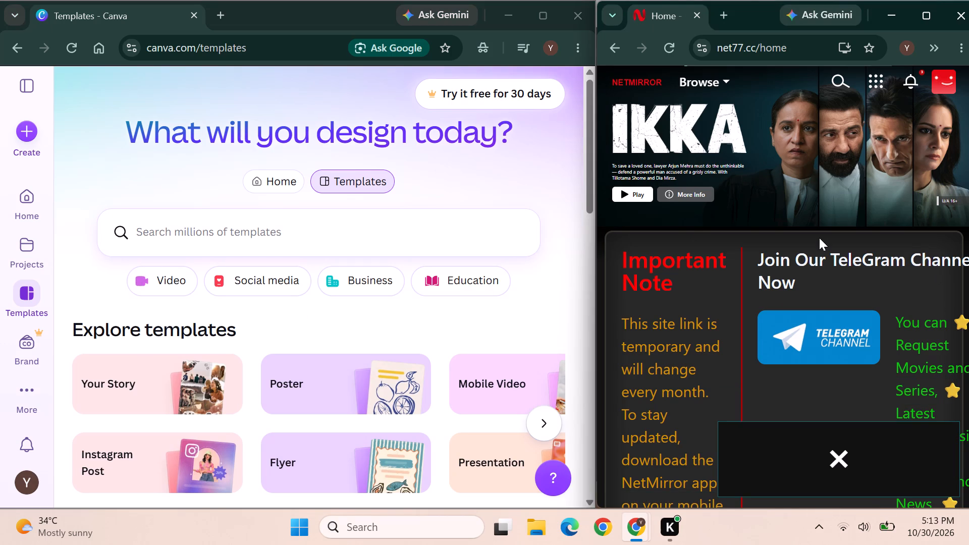
Browse the NetMirror home page from the opening banner to the Continue Watching for You row.
{"action": "key", "text": "Down"}
{"action": "key", "text": "Down"}
{"action": "key", "text": "Down"}
{"action": "key", "text": "Down"}
{"action": "key", "text": "Down"}
{"action": "key", "text": "Down"}
{"action": "key", "text": "Down"}
{"action": "key", "text": "Down"}
{"action": "key", "text": "Down"}
{"action": "key", "text": "Down"}
{"action": "key", "text": "Down"}
{"action": "key", "text": "Down"}
{"action": "key", "text": "Down"}
{"action": "key", "text": "Down"}
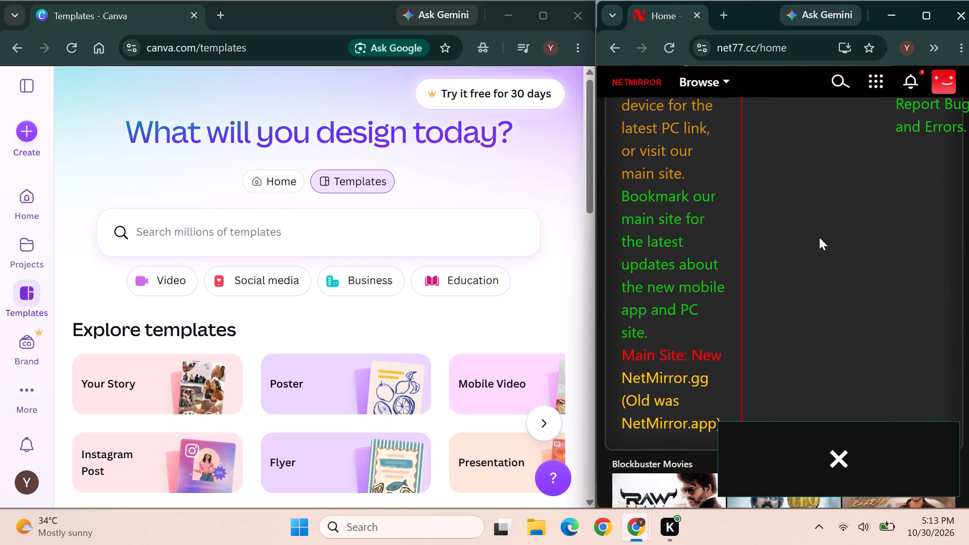
{"action": "key", "text": "Down"}
{"action": "key", "text": "Down"}
{"action": "key", "text": "Down"}
{"action": "key", "text": "Down"}
{"action": "key", "text": "Down"}
{"action": "key", "text": "Down"}
{"action": "key", "text": "Down"}
{"action": "key", "text": "Down"}
{"action": "key", "text": "Down"}
{"action": "key", "text": "Down"}
{"action": "key", "text": "Down"}
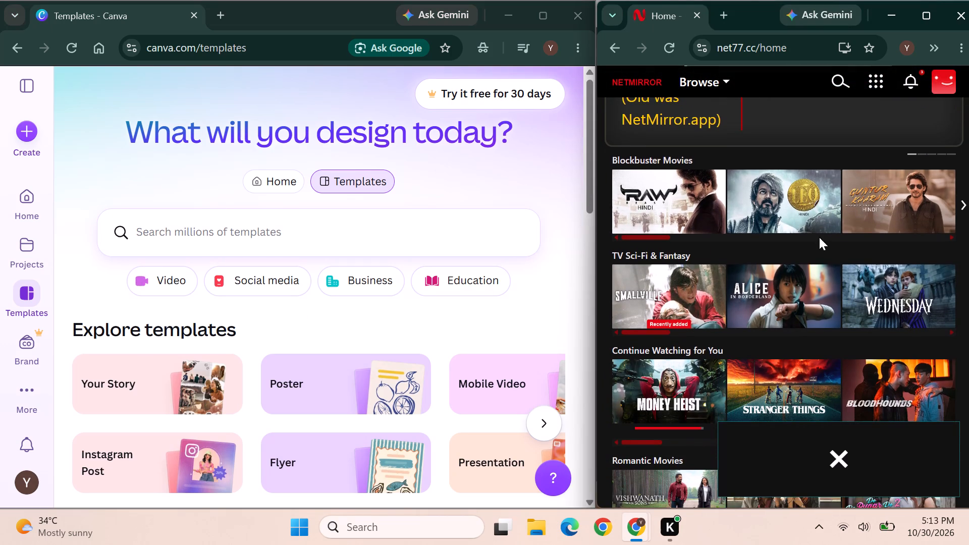
{"action": "key", "text": "Down"}
{"action": "key", "text": "Down"}
{"action": "key", "text": "Down"}
{"action": "key", "text": "Down"}
{"action": "key", "text": "Down"}
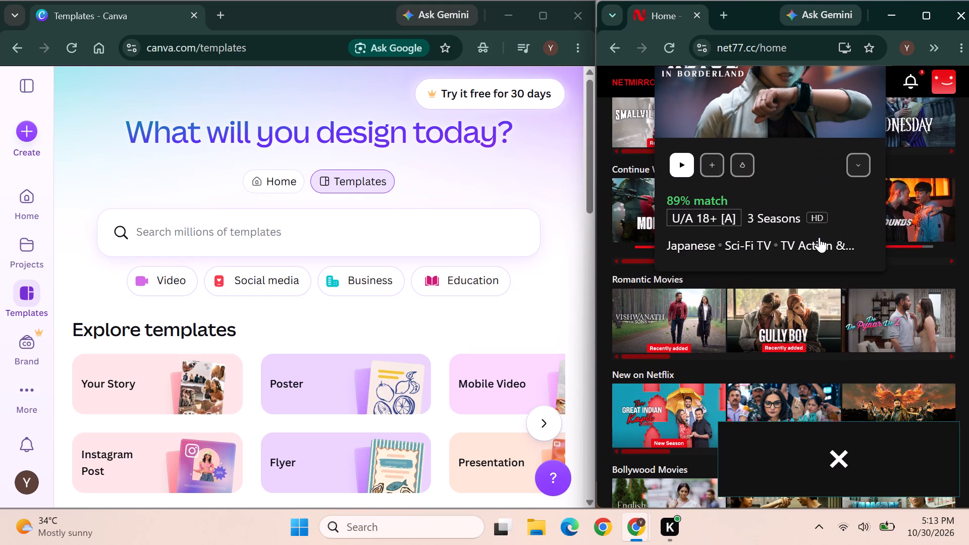
Look through the titles in the Continue Watching for You row, closing the advert tab that opens.
{"action": "left_click", "coordinate": [965, 217]}
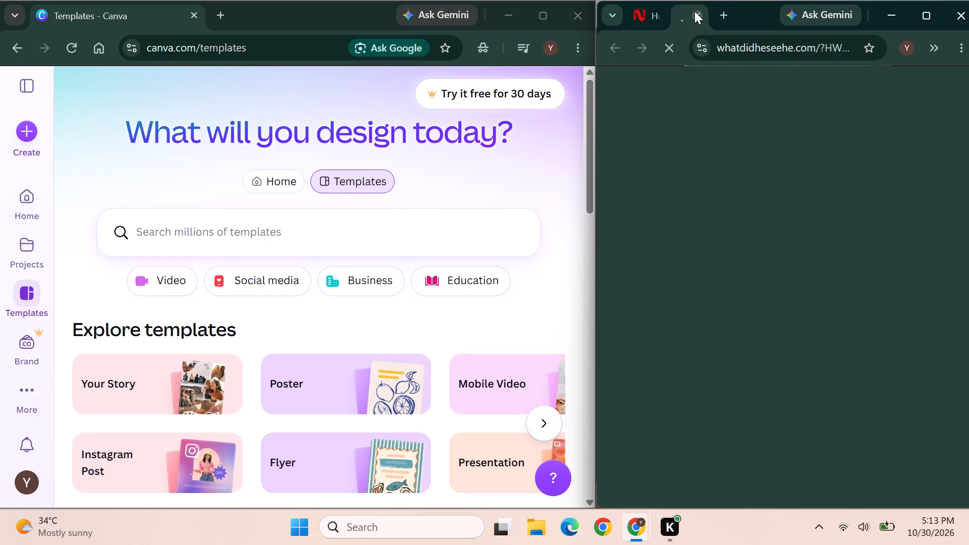
{"action": "left_click", "coordinate": [694, 11]}
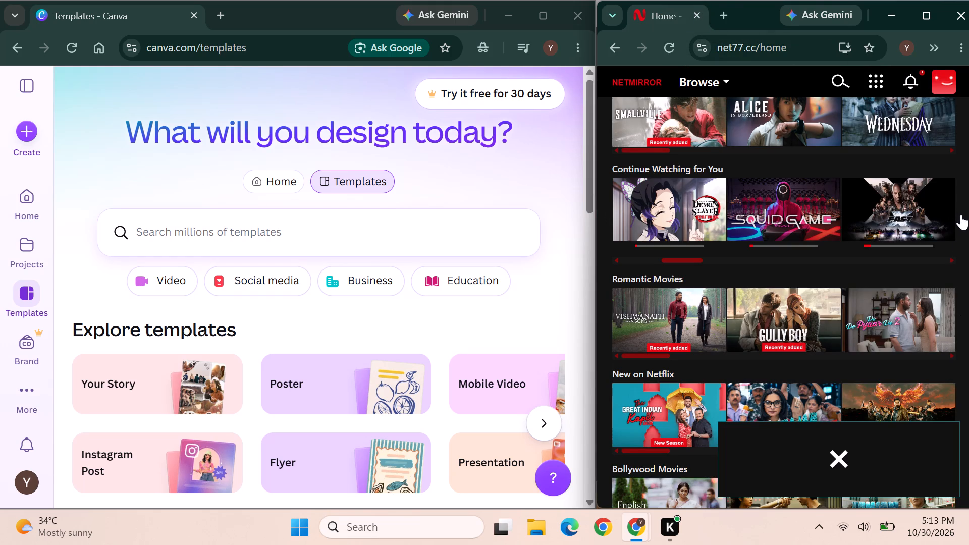
{"action": "left_click", "coordinate": [961, 214]}
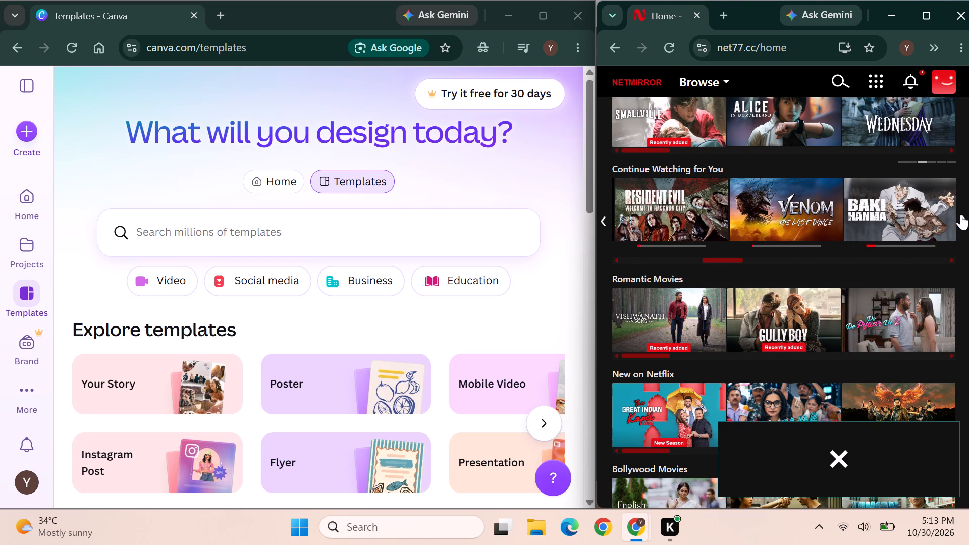
{"action": "left_click", "coordinate": [961, 214]}
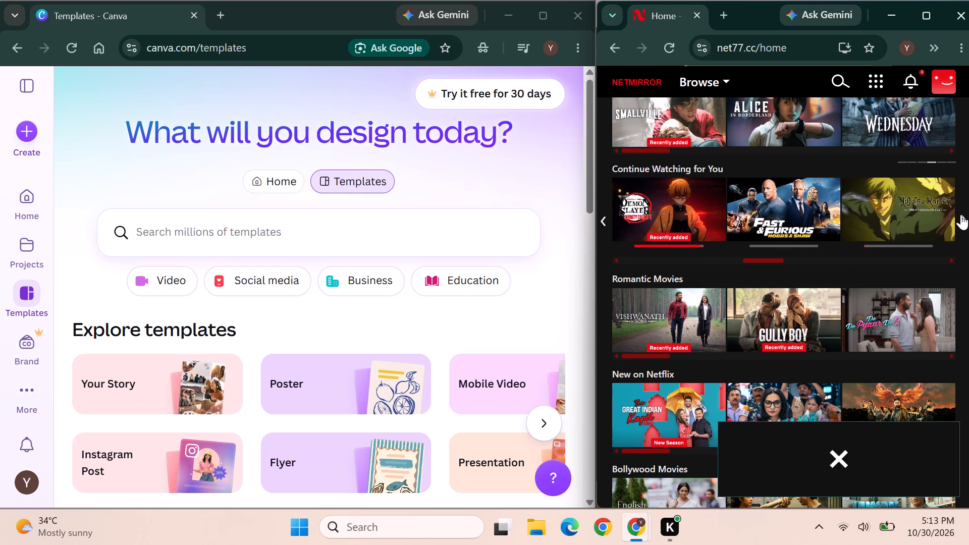
{"action": "left_click", "coordinate": [961, 214]}
Browse the NetMirror rows from Romantic Movies to Top 10 Series in Netflix Today.
{"action": "key", "text": "Down"}
{"action": "key", "text": "Down"}
{"action": "key", "text": "Down"}
{"action": "key", "text": "Down"}
{"action": "key", "text": "Down"}
{"action": "key", "text": "Down"}
{"action": "key", "text": "Down"}
{"action": "key", "text": "Down"}
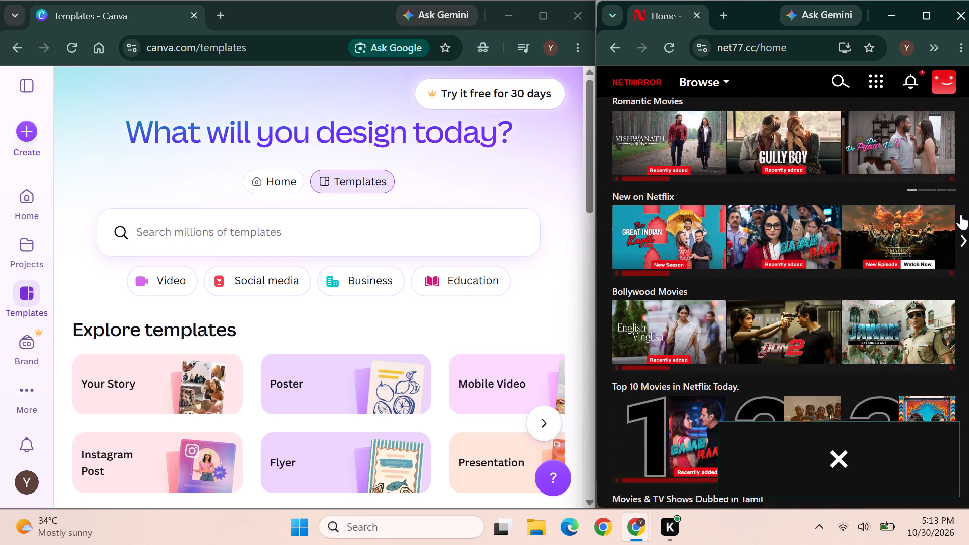
{"action": "key", "text": "Down"}
{"action": "key", "text": "Down"}
{"action": "key", "text": "Down"}
{"action": "key", "text": "Down"}
{"action": "key", "text": "Down"}
{"action": "key", "text": "Down"}
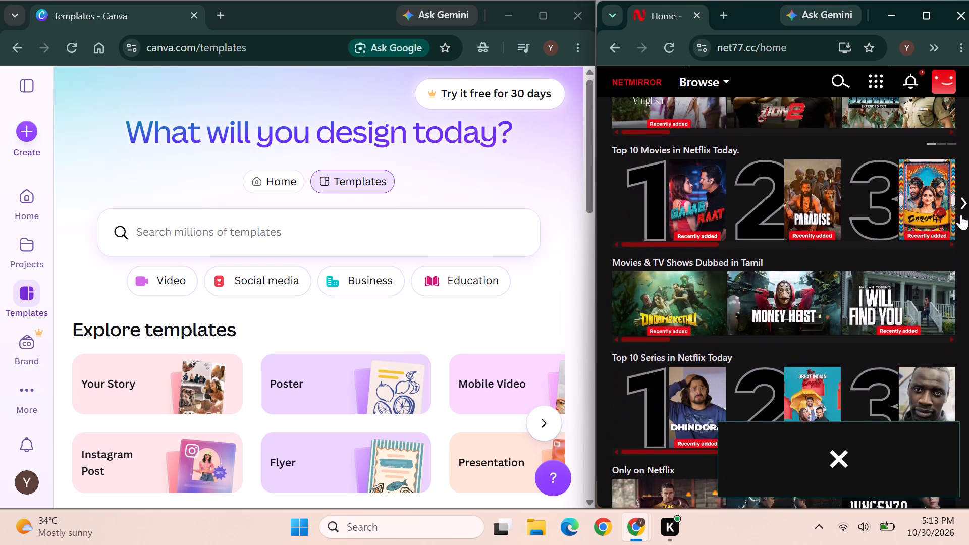
{"action": "key", "text": "Up"}
{"action": "key", "text": "Up"}
{"action": "key", "text": "Up"}
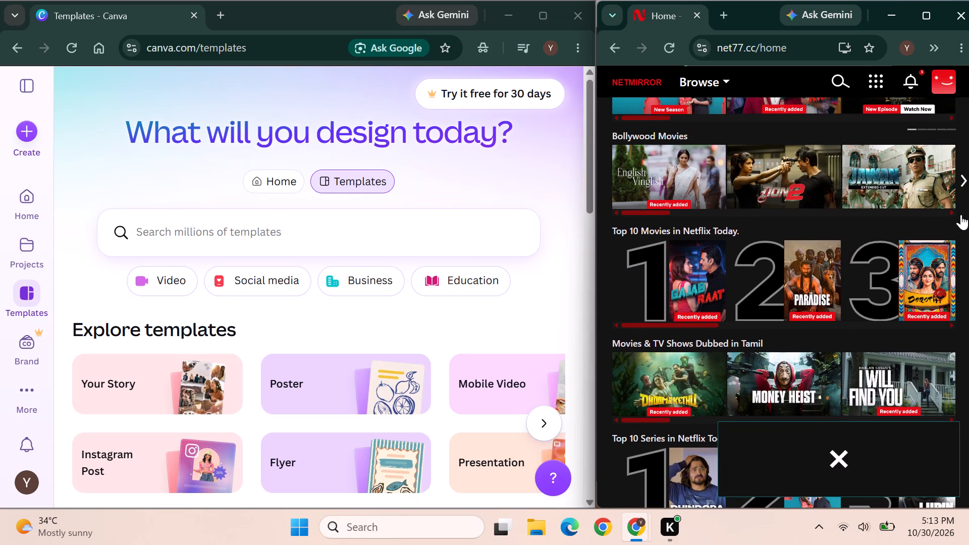
{"action": "key", "text": "Down"}
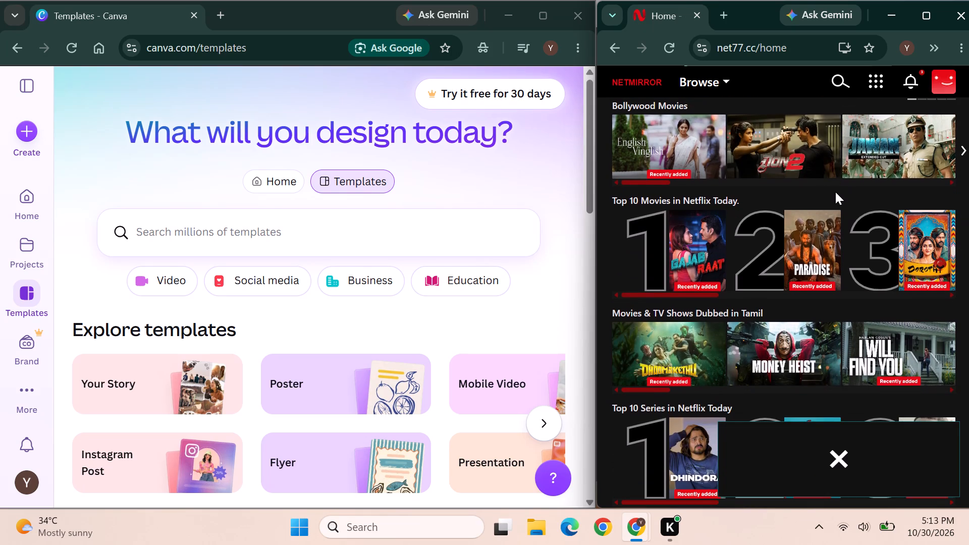
{"action": "key", "text": "Down"}
{"action": "key", "text": "Down"}
{"action": "key", "text": "Up"}
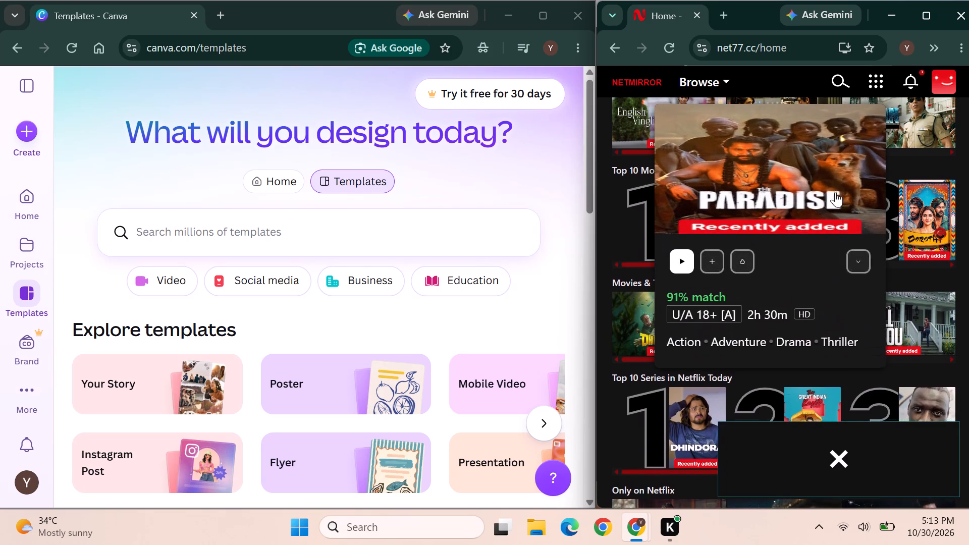
{"action": "key", "text": "Up"}
{"action": "key", "text": "Up"}
{"action": "key", "text": "Up"}
{"action": "key", "text": "Up"}
{"action": "key", "text": "Up"}
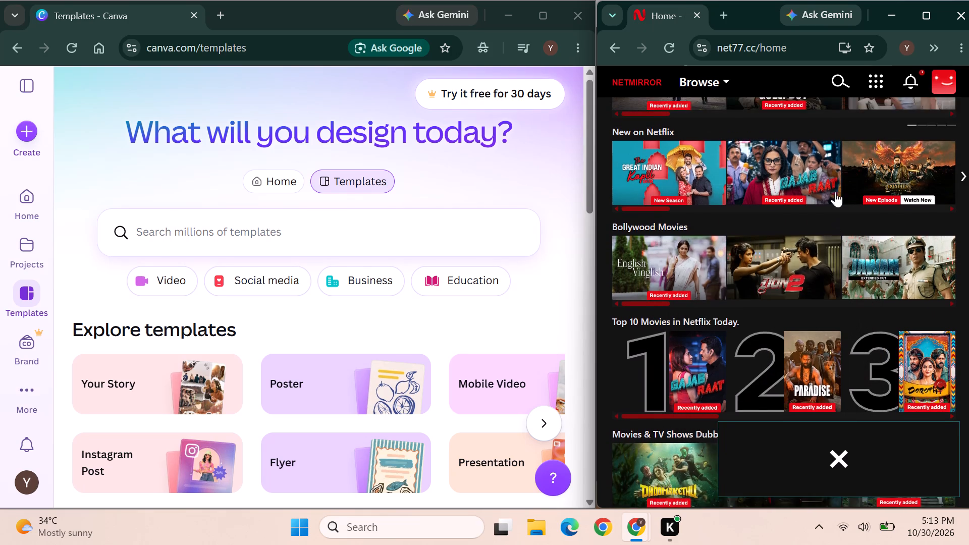
{"action": "key", "text": "Down"}
{"action": "key", "text": "Down"}
{"action": "key", "text": "Down"}
{"action": "key", "text": "Down"}
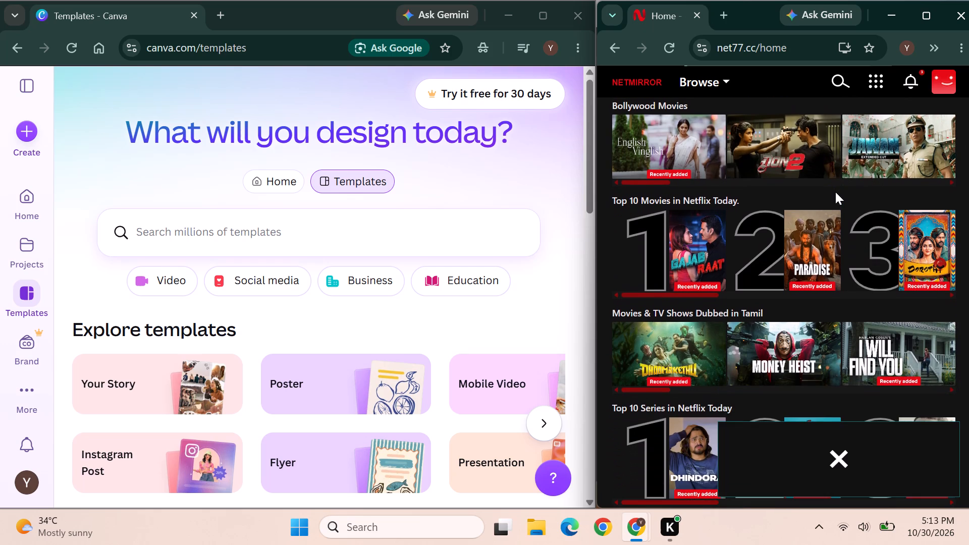
{"action": "key", "text": "Down"}
{"action": "key", "text": "Down"}
{"action": "key", "text": "Down"}
{"action": "key", "text": "Down"}
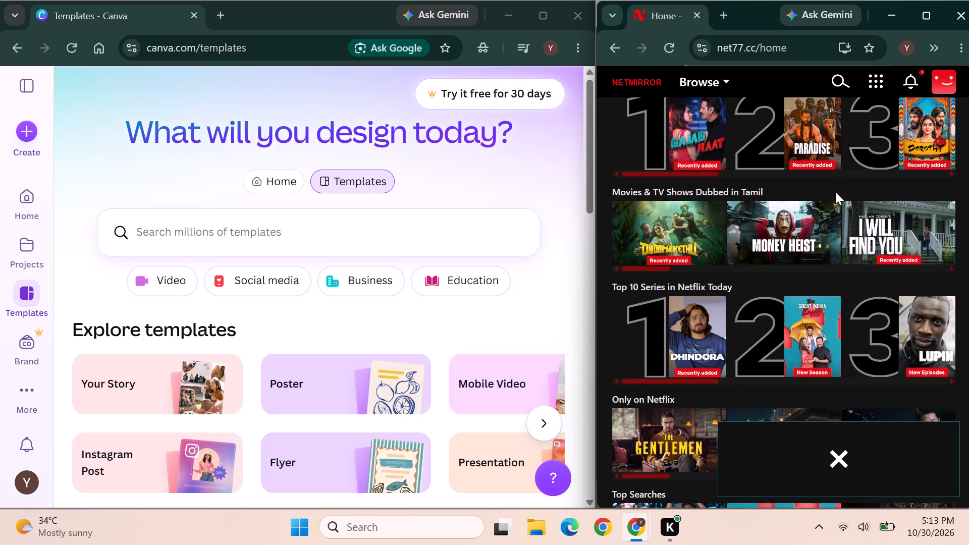
{"action": "key", "text": "Up"}
{"action": "key", "text": "Down"}
{"action": "key", "text": "Down"}
{"action": "key", "text": "Down"}
{"action": "key", "text": "Down"}
{"action": "key", "text": "Down"}
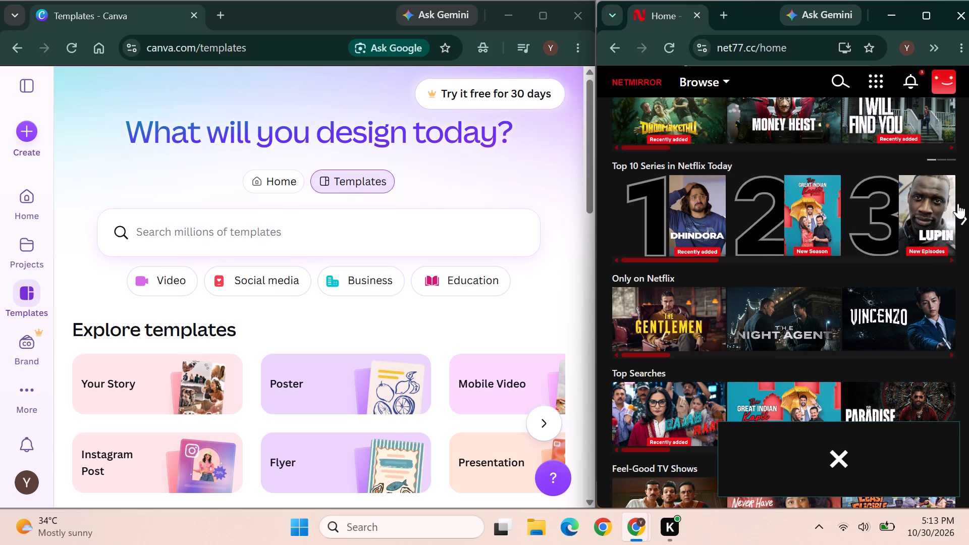
Look through the Top 10 Series in Netflix Today row to its last entries.
{"action": "left_click", "coordinate": [958, 203]}
{"action": "left_click", "coordinate": [958, 203]}
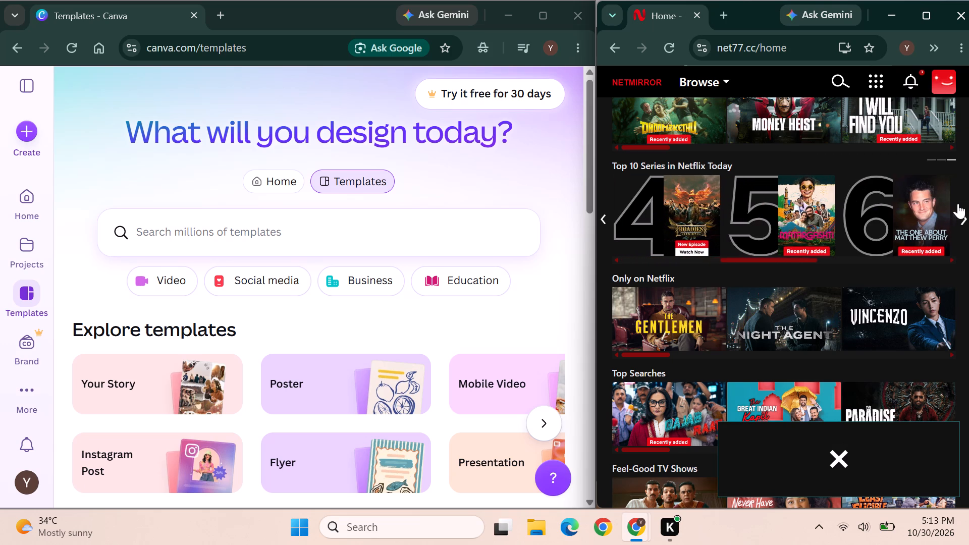
{"action": "left_click", "coordinate": [958, 203]}
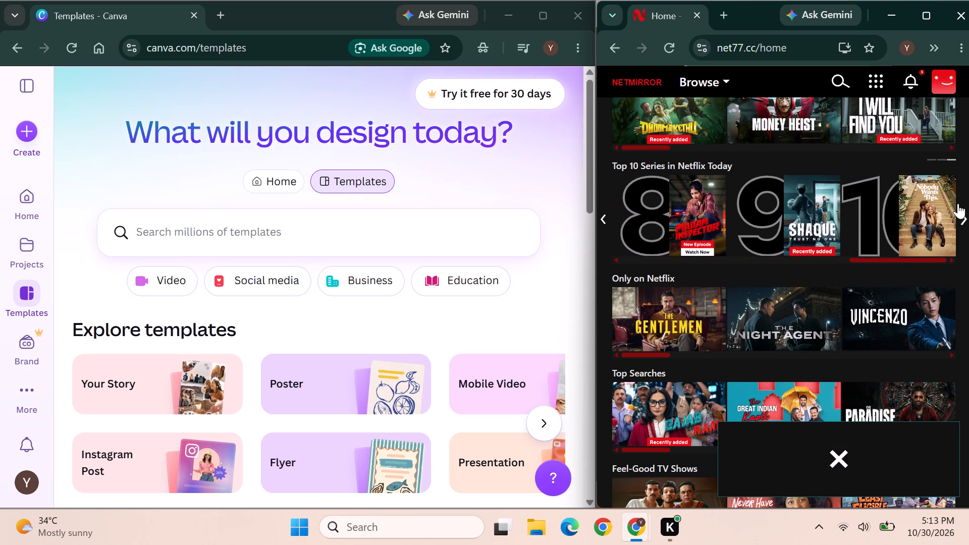
{"action": "left_click", "coordinate": [804, 267]}
Browse the NetMirror rows from Only on Netflix to Epic Worlds and Watch in One Weekend.
{"action": "key", "text": "Down"}
{"action": "key", "text": "Down"}
{"action": "key", "text": "Down"}
{"action": "key", "text": "Down"}
{"action": "key", "text": "Down"}
{"action": "key", "text": "Down"}
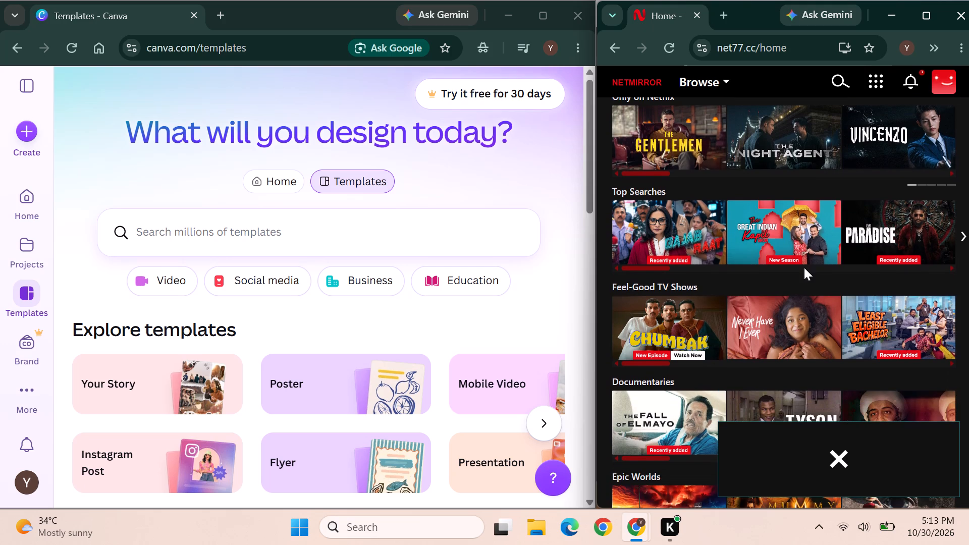
{"action": "key", "text": "Down"}
{"action": "key", "text": "Down"}
{"action": "key", "text": "Down"}
{"action": "key", "text": "Down"}
{"action": "key", "text": "Down"}
{"action": "key", "text": "Down"}
{"action": "key", "text": "Down"}
{"action": "key", "text": "Down"}
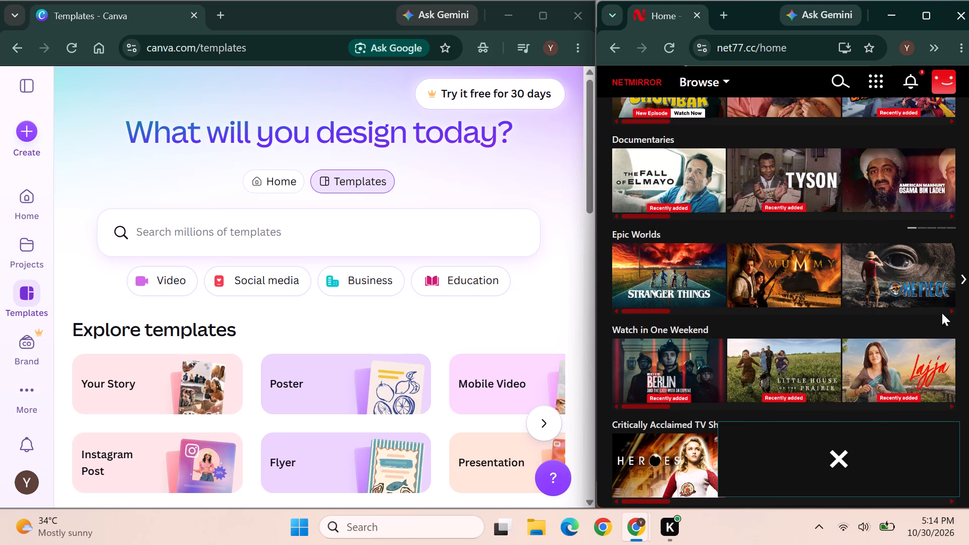
Look at more Epic Worlds titles, viewing and closing the details of Genie, Make a Wish.
{"action": "left_click", "coordinate": [964, 274]}
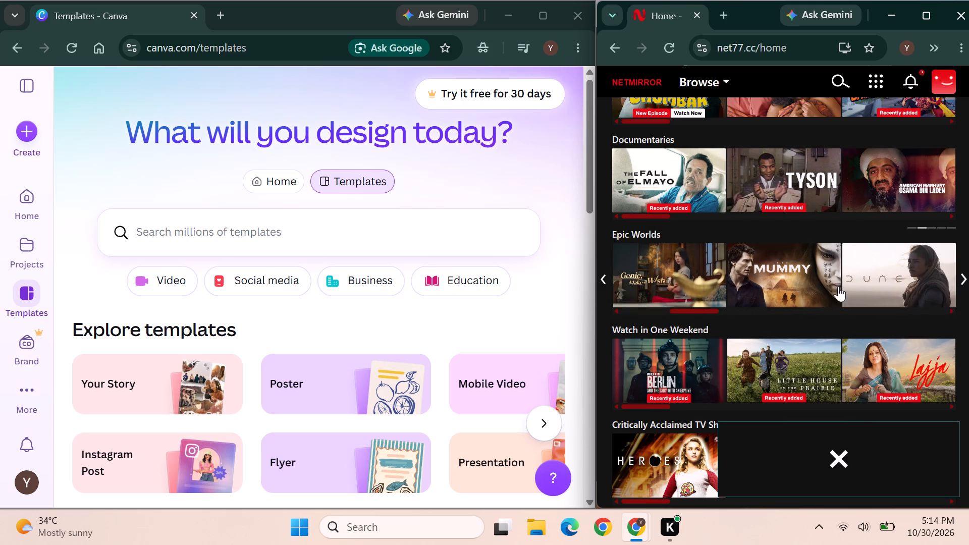
{"action": "left_click", "coordinate": [608, 282]}
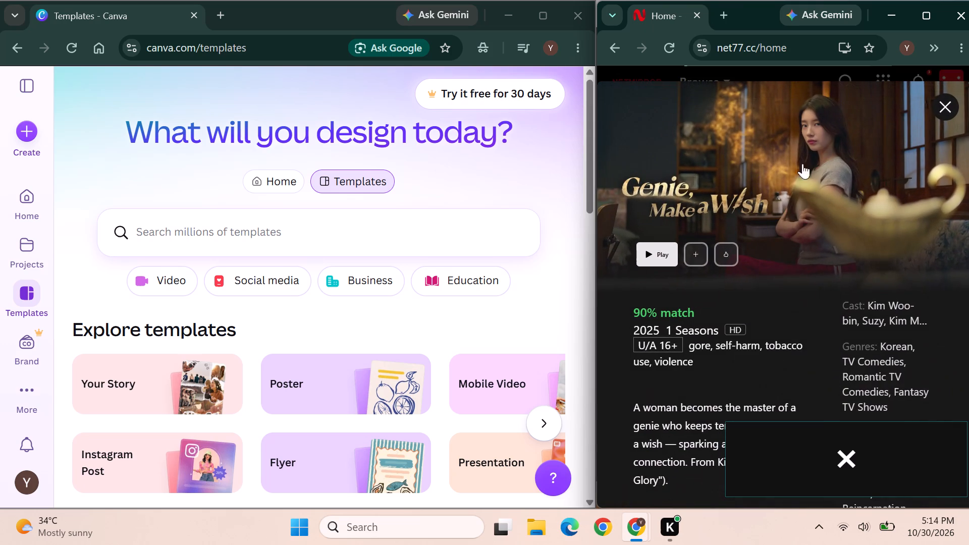
{"action": "left_click", "coordinate": [940, 101]}
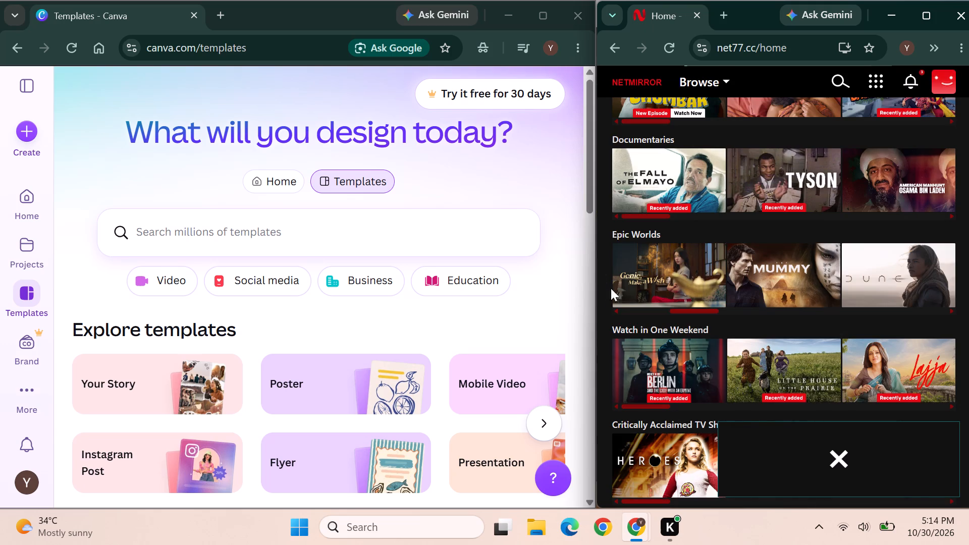
Find One Piece in the Epic Worlds row and start playing it.
{"action": "left_click", "coordinate": [603, 283]}
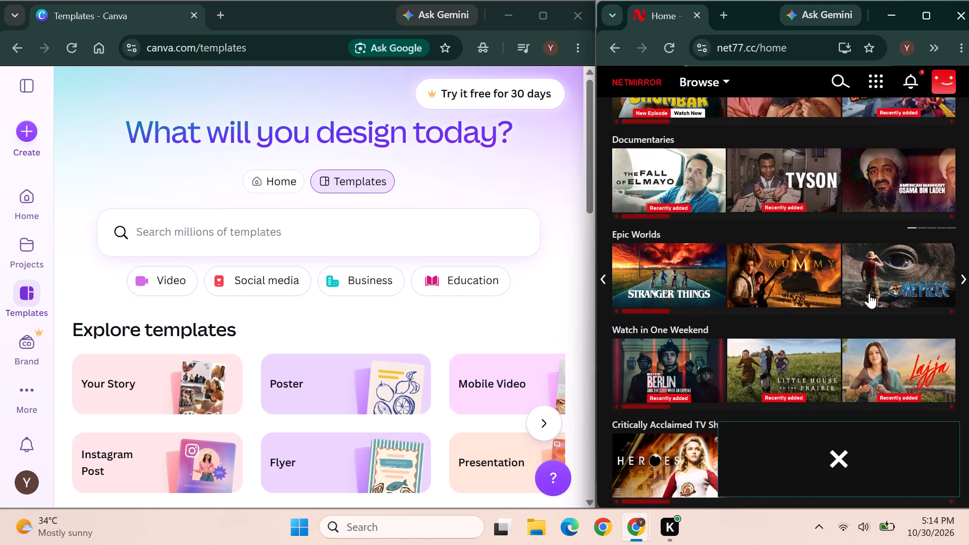
{"action": "left_click", "coordinate": [871, 292]}
{"action": "left_click", "coordinate": [646, 246]}
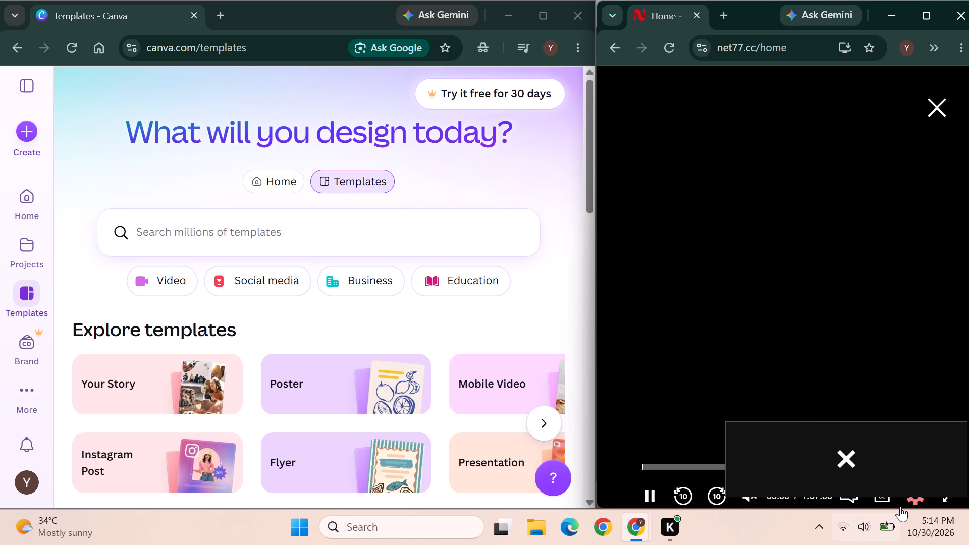
Look through the One Piece player's available audio track languages and close its settings.
{"action": "left_click", "coordinate": [909, 502]}
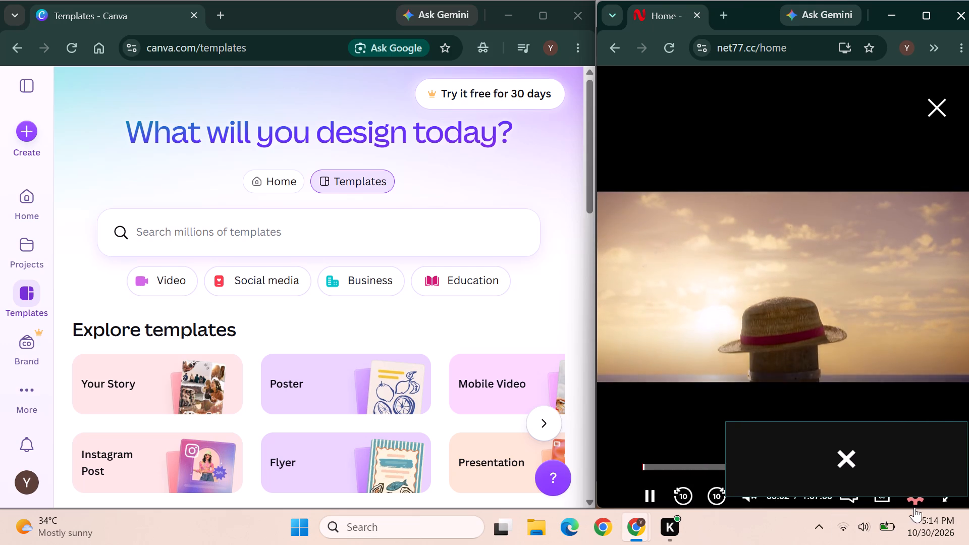
{"action": "left_click", "coordinate": [917, 502]}
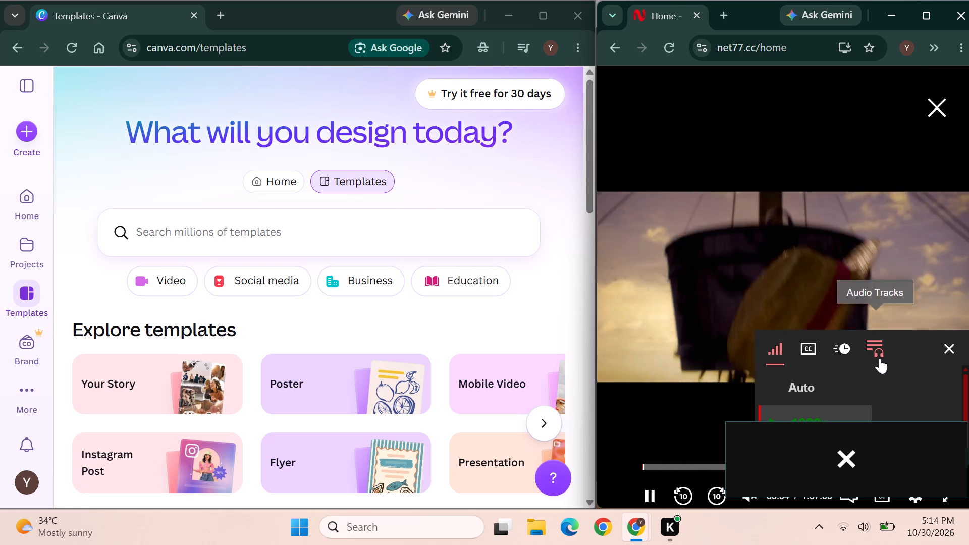
{"action": "left_click", "coordinate": [880, 358]}
{"action": "left_click_drag", "start_coordinate": [966, 378], "coordinate": [967, 378]}
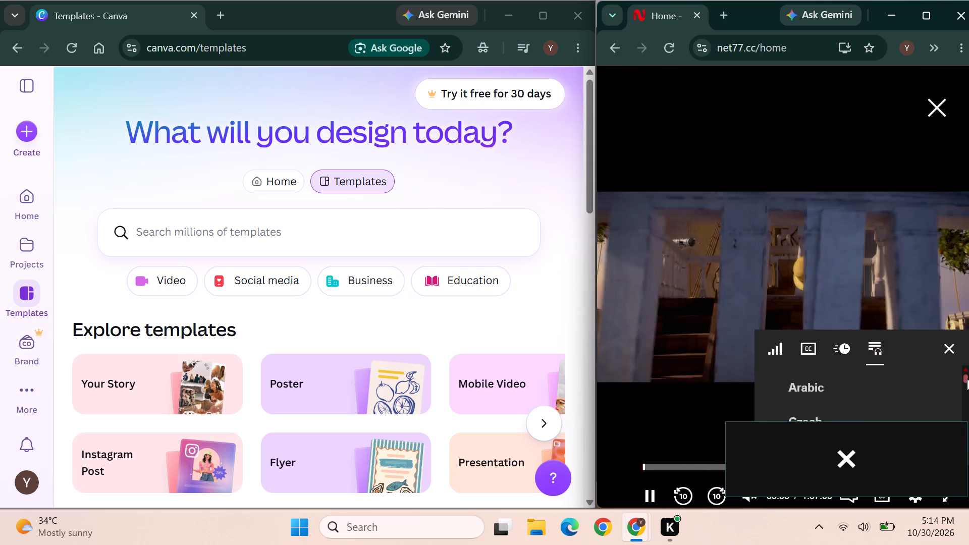
{"action": "left_click_drag", "start_coordinate": [967, 378], "coordinate": [968, 402]}
{"action": "left_click", "coordinate": [946, 356]}
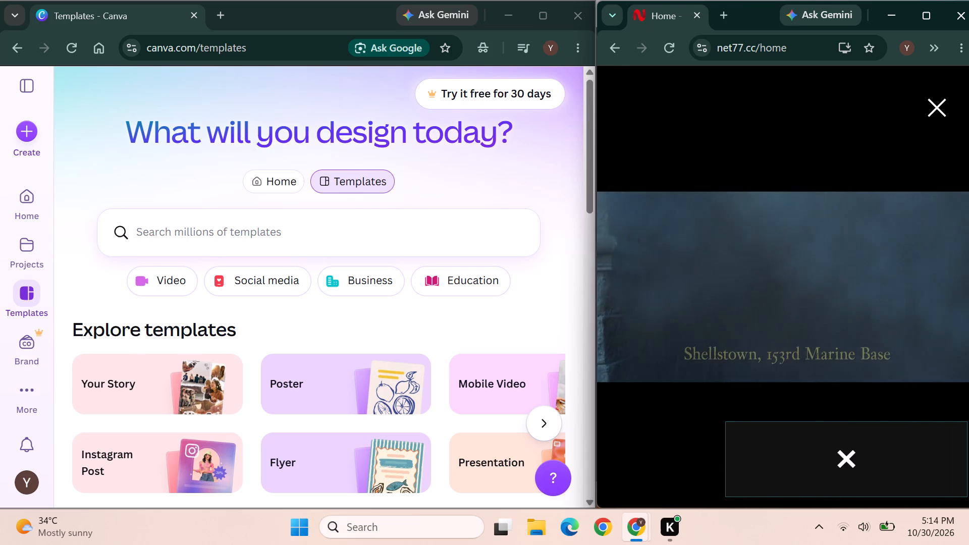
Search Canva's templates for "blank template" using the matching suggestion.
{"action": "left_click", "coordinate": [294, 222]}
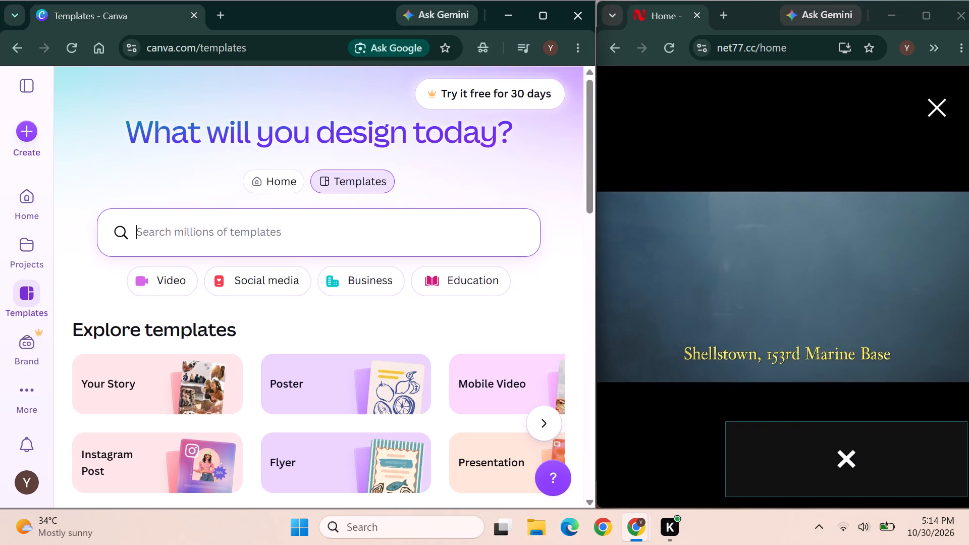
{"action": "key", "text": "b"}
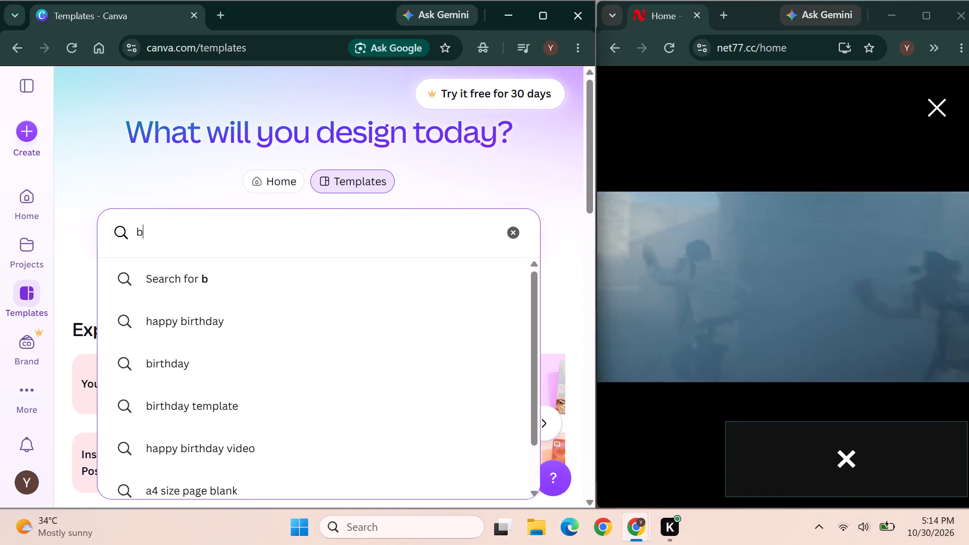
{"action": "type", "text": "lan"}
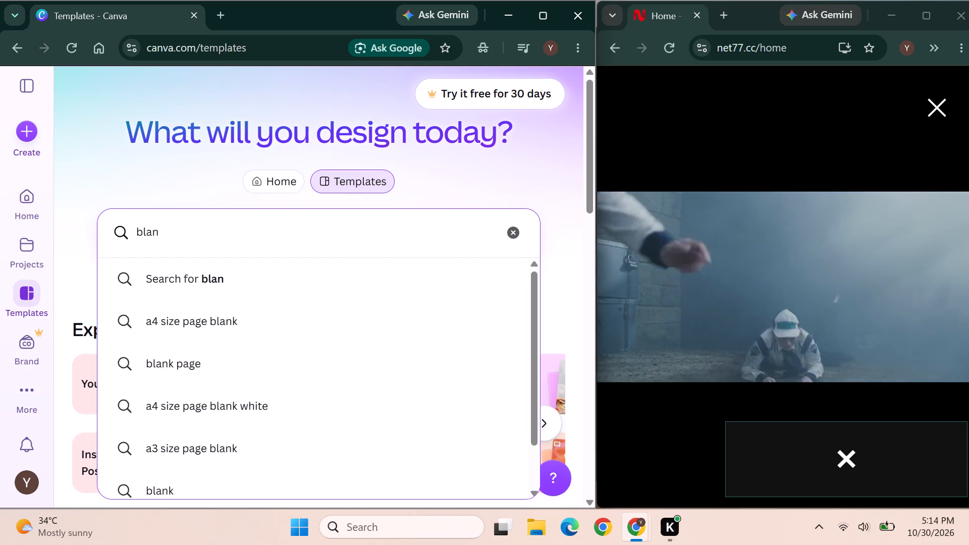
{"action": "key", "text": "k"}
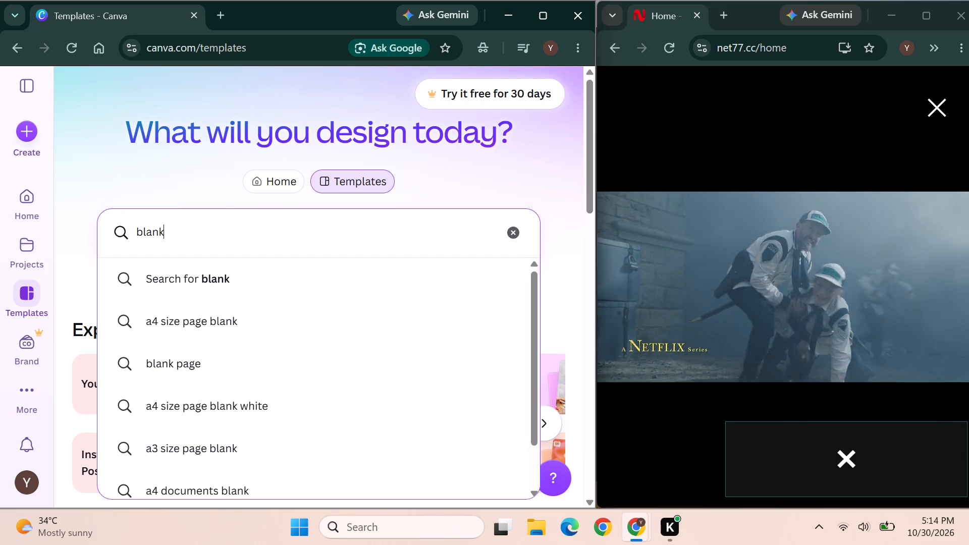
{"action": "key", "text": "space"}
{"action": "type", "text": "tem"}
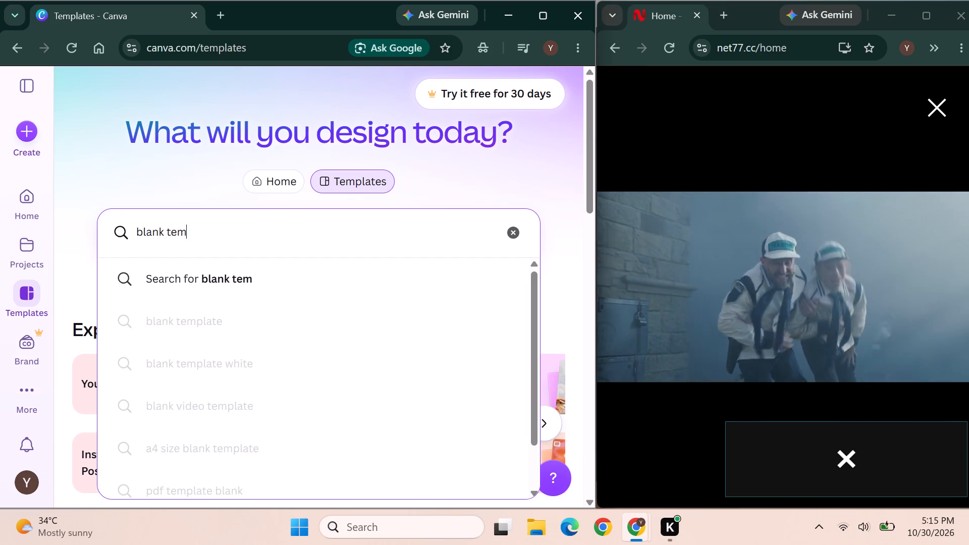
{"action": "left_click", "coordinate": [328, 312]}
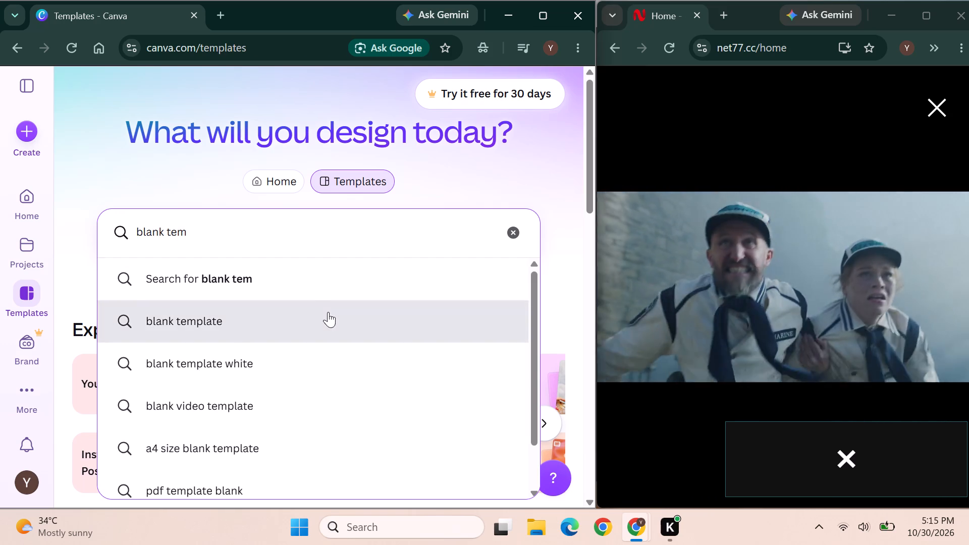
Unmute the One Piece episode playing in NetMirror.
{"action": "left_click", "coordinate": [745, 501]}
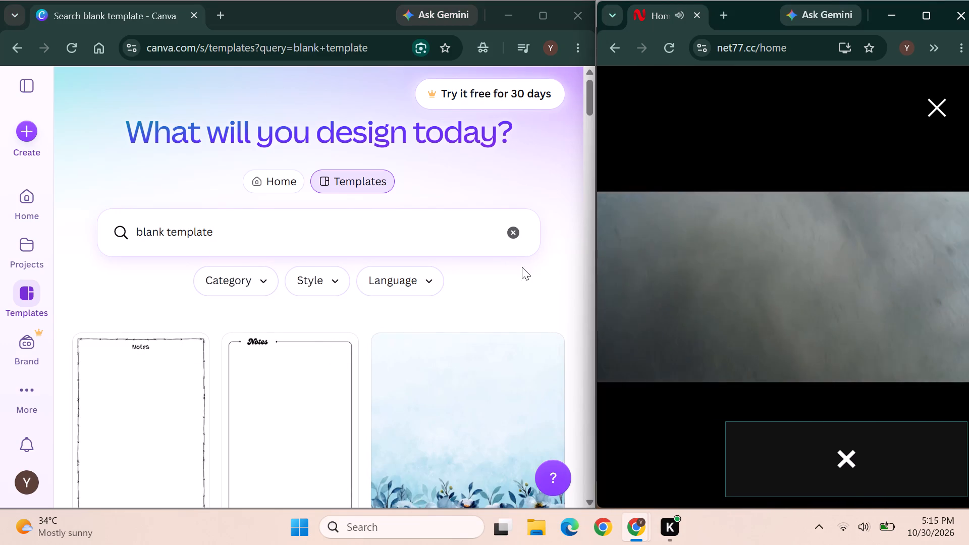
Look through Canva's blank template results.
{"action": "left_click_drag", "start_coordinate": [590, 86], "coordinate": [589, 107]}
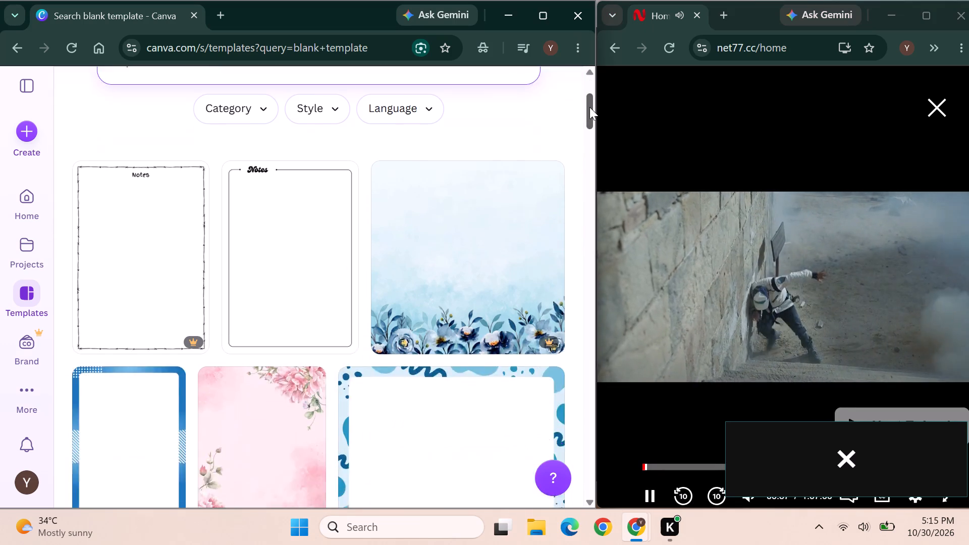
{"action": "left_click_drag", "start_coordinate": [589, 107], "coordinate": [588, 121]}
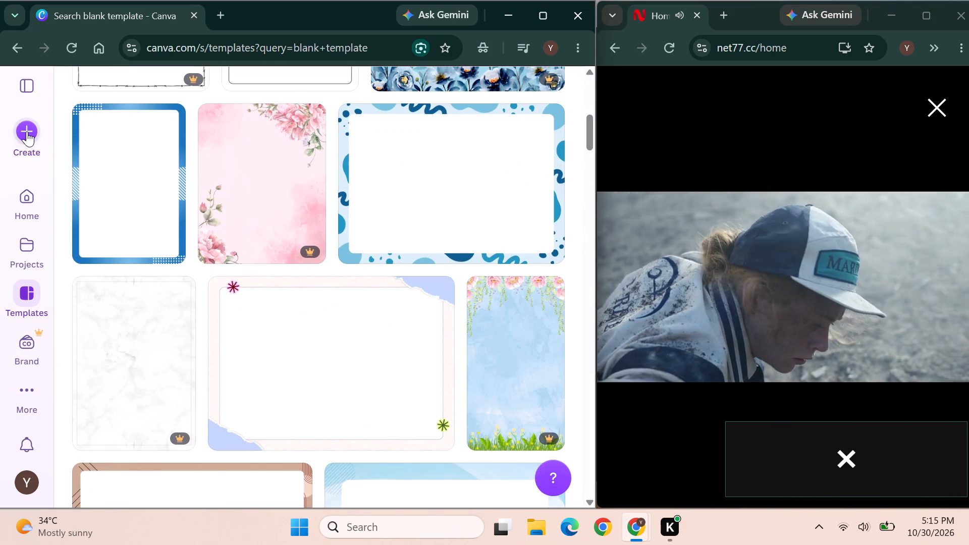
Go to Canva's home page and look through the recent designs and suggested templates.
{"action": "left_click", "coordinate": [22, 208]}
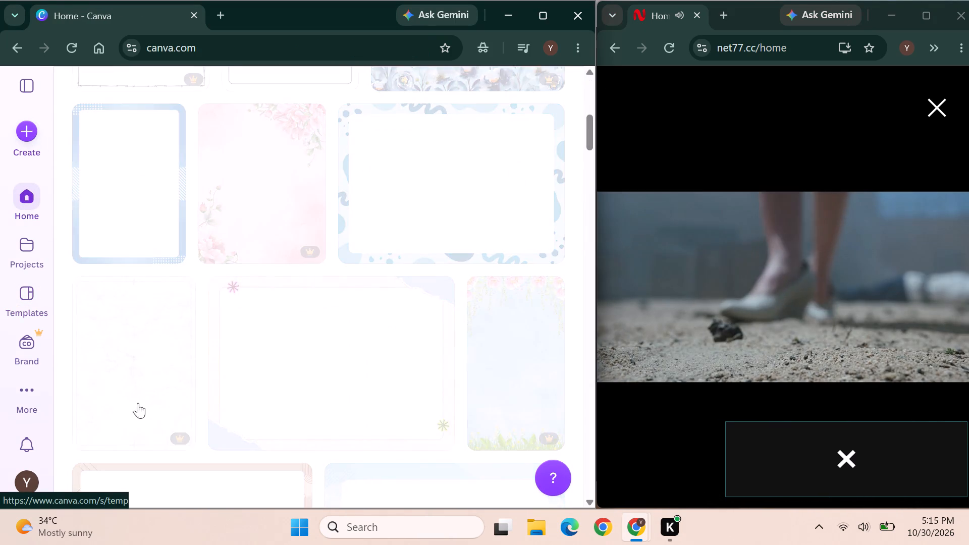
{"action": "key", "text": "Down"}
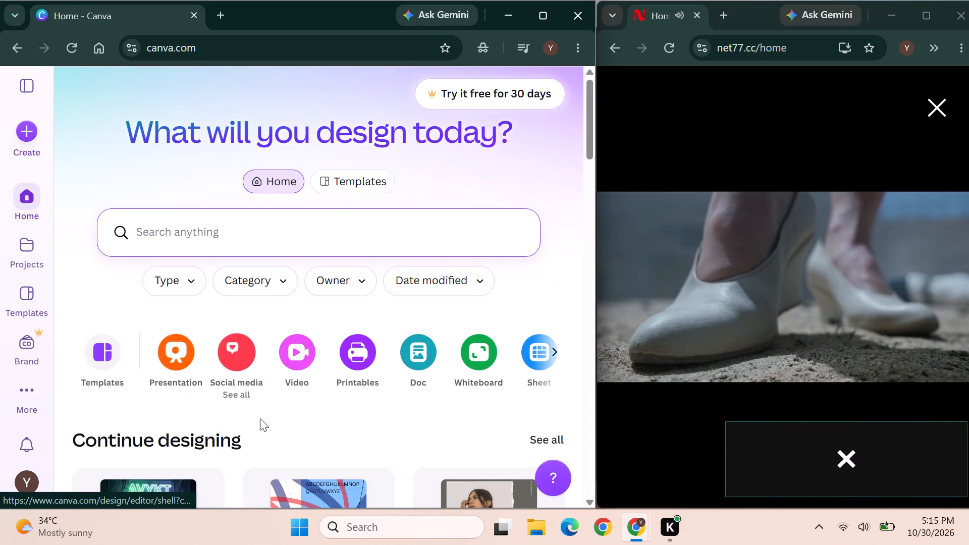
{"action": "left_click", "coordinate": [260, 418]}
{"action": "key", "text": "Down"}
{"action": "key", "text": "Down"}
{"action": "key", "text": "Down"}
{"action": "key", "text": "Down"}
{"action": "key", "text": "Down"}
{"action": "key", "text": "Down"}
{"action": "key", "text": "Down"}
{"action": "key", "text": "Down"}
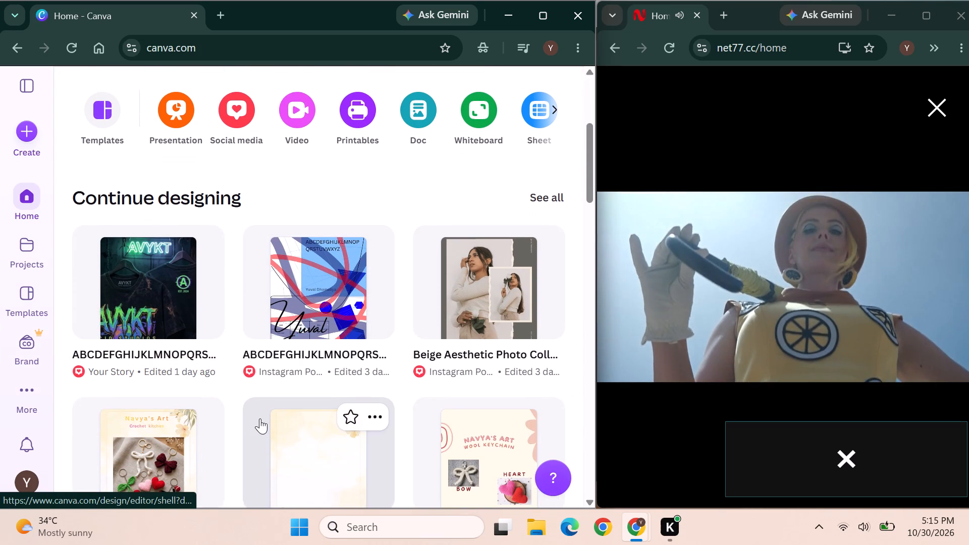
{"action": "key", "text": "Down"}
{"action": "key", "text": "Down"}
{"action": "key", "text": "Down"}
{"action": "key", "text": "Down"}
{"action": "key", "text": "Down"}
{"action": "key", "text": "Down"}
{"action": "key", "text": "Down"}
{"action": "key", "text": "Down"}
{"action": "key", "text": "Down"}
{"action": "key", "text": "Down"}
{"action": "key", "text": "Down"}
{"action": "key", "text": "Down"}
{"action": "key", "text": "Down"}
{"action": "key", "text": "Down"}
{"action": "key", "text": "Up"}
{"action": "key", "text": "Up"}
{"action": "key", "text": "Up"}
{"action": "key", "text": "Up"}
{"action": "key", "text": "Up"}
{"action": "key", "text": "Up"}
{"action": "key", "text": "Up"}
{"action": "key", "text": "Up"}
{"action": "key", "text": "Up"}
{"action": "key", "text": "Up"}
{"action": "key", "text": "Up"}
{"action": "key", "text": "Up"}
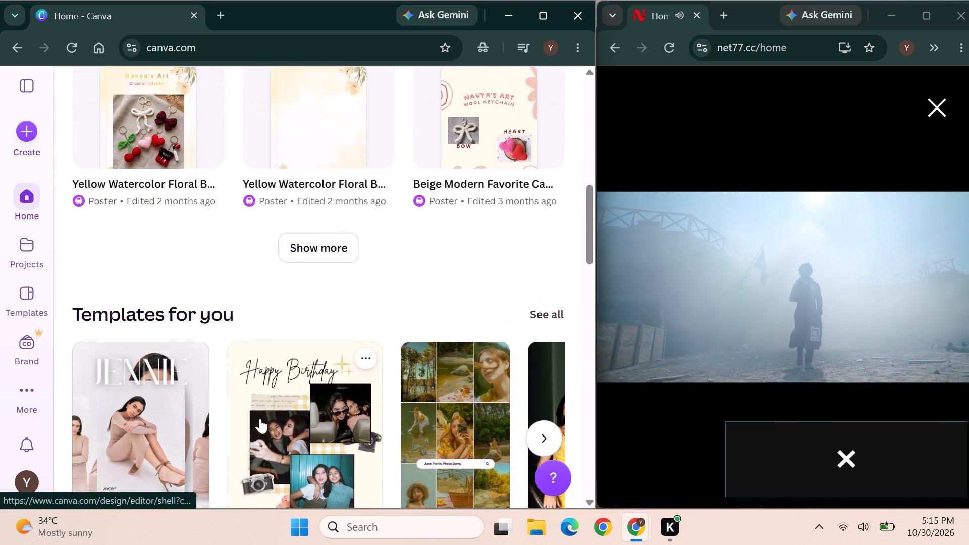
{"action": "key", "text": "Down"}
{"action": "key", "text": "Down"}
{"action": "key", "text": "Down"}
{"action": "key", "text": "Down"}
{"action": "key", "text": "Down"}
{"action": "key", "text": "Down"}
{"action": "key", "text": "Down"}
{"action": "key", "text": "Down"}
{"action": "key", "text": "Down"}
{"action": "key", "text": "Down"}
{"action": "key", "text": "Down"}
{"action": "key", "text": "Down"}
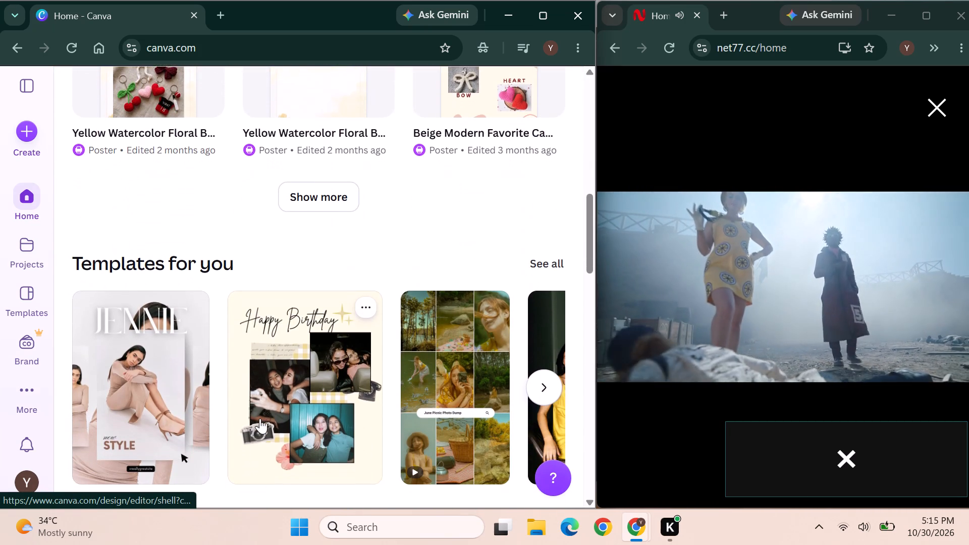
{"action": "key", "text": "Down"}
{"action": "key", "text": "Up"}
{"action": "key", "text": "Up"}
{"action": "key", "text": "Up"}
{"action": "key", "text": "Up"}
{"action": "key", "text": "Up"}
{"action": "key", "text": "Up"}
{"action": "key", "text": "Up"}
{"action": "key", "text": "Up"}
{"action": "key", "text": "Up"}
{"action": "key", "text": "Up"}
{"action": "key", "text": "Up"}
{"action": "key", "text": "Up"}
{"action": "key", "text": "Up"}
{"action": "key", "text": "Up"}
{"action": "key", "text": "Up"}
{"action": "key", "text": "Up"}
{"action": "key", "text": "Up"}
{"action": "key", "text": "Up"}
{"action": "key", "text": "Up"}
{"action": "key", "text": "Up"}
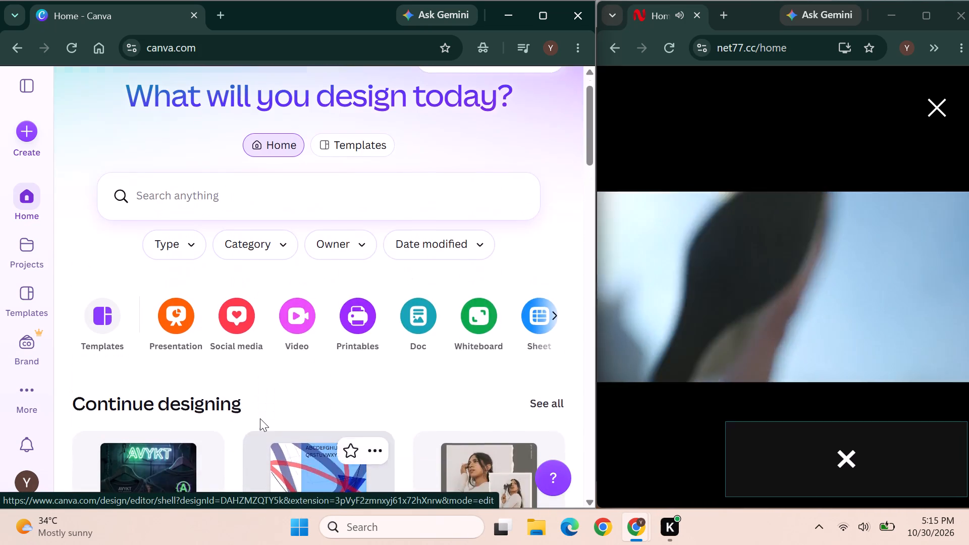
{"action": "left_click", "coordinate": [91, 354]}
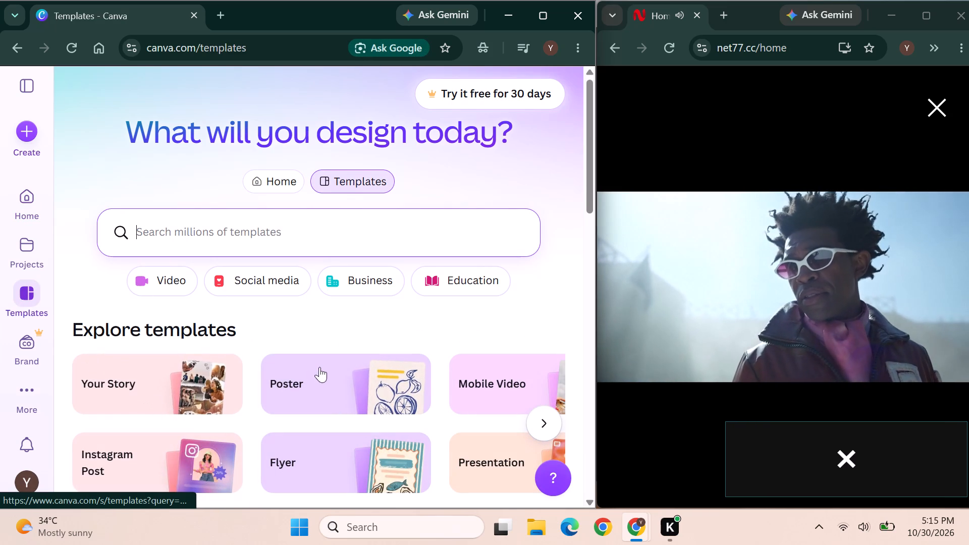
{"action": "key", "text": "Down"}
{"action": "left_click", "coordinate": [359, 365]}
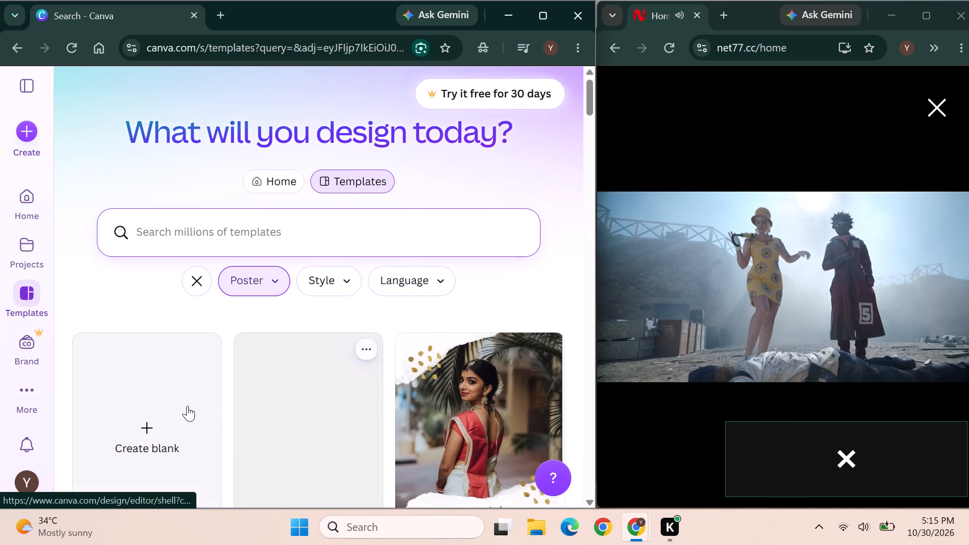
{"action": "left_click", "coordinate": [175, 402]}
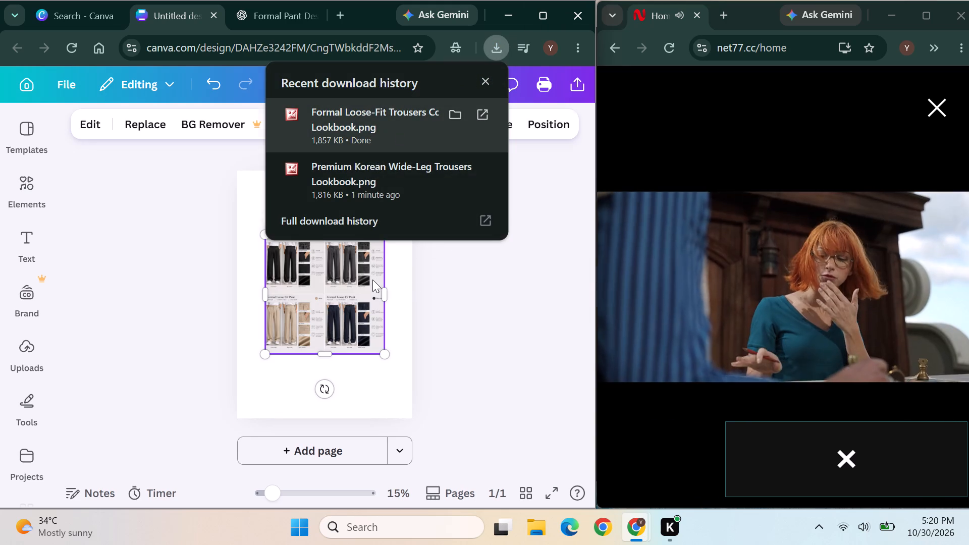
{"action": "left_click", "coordinate": [165, 240]}
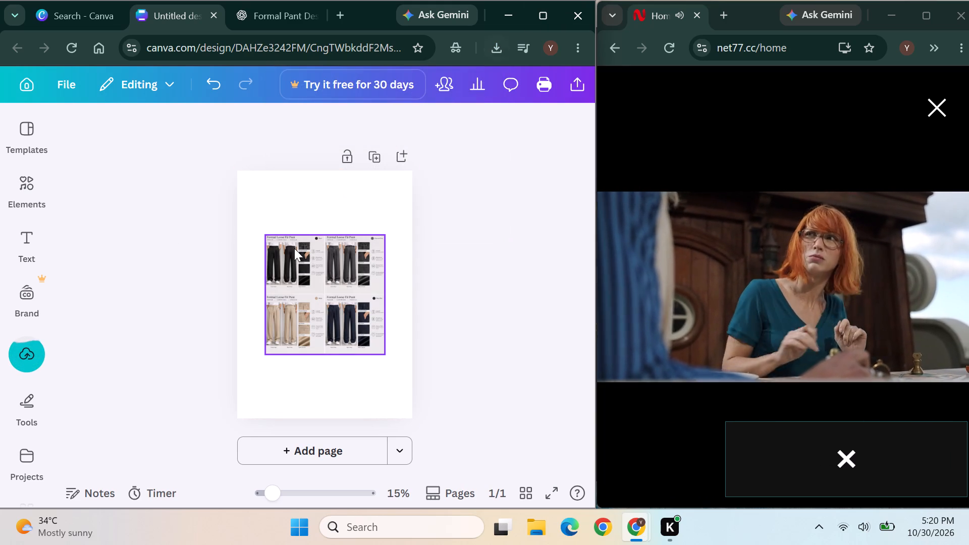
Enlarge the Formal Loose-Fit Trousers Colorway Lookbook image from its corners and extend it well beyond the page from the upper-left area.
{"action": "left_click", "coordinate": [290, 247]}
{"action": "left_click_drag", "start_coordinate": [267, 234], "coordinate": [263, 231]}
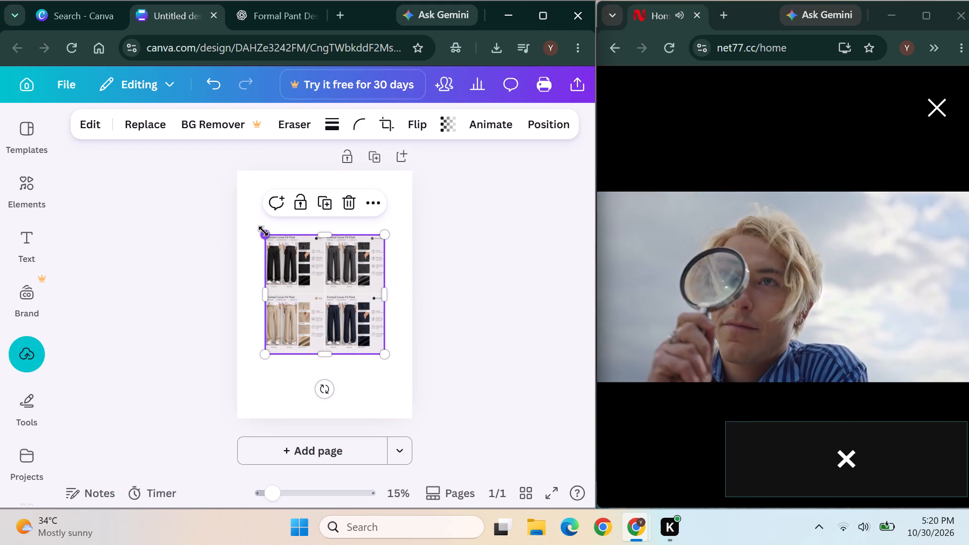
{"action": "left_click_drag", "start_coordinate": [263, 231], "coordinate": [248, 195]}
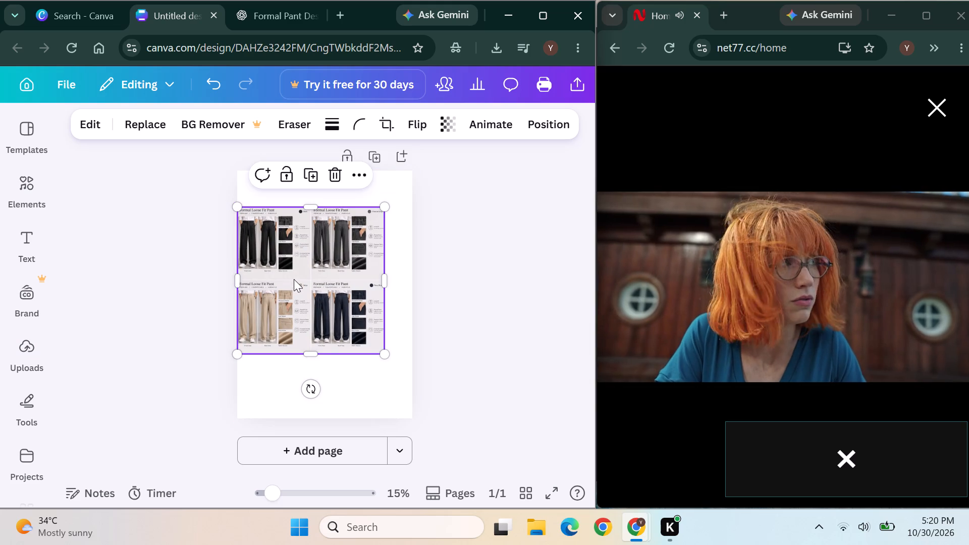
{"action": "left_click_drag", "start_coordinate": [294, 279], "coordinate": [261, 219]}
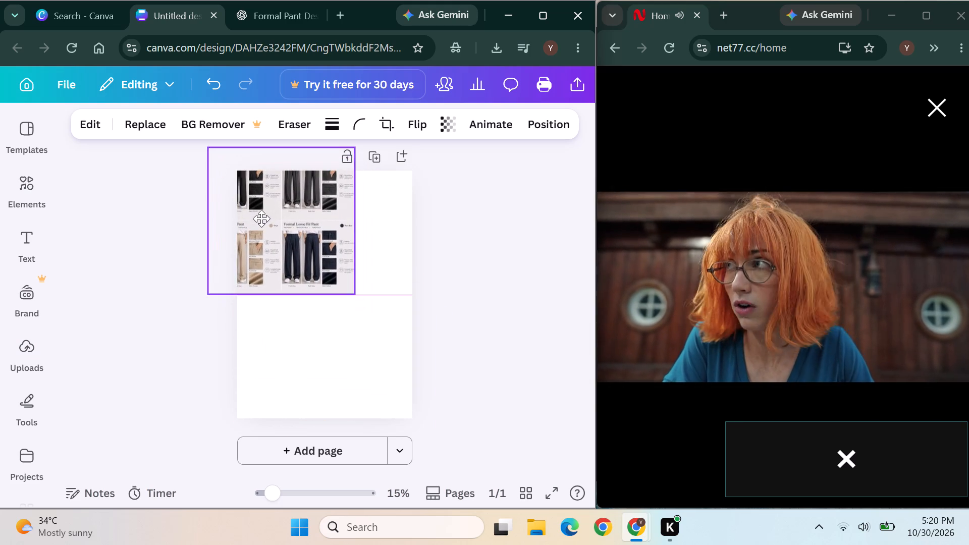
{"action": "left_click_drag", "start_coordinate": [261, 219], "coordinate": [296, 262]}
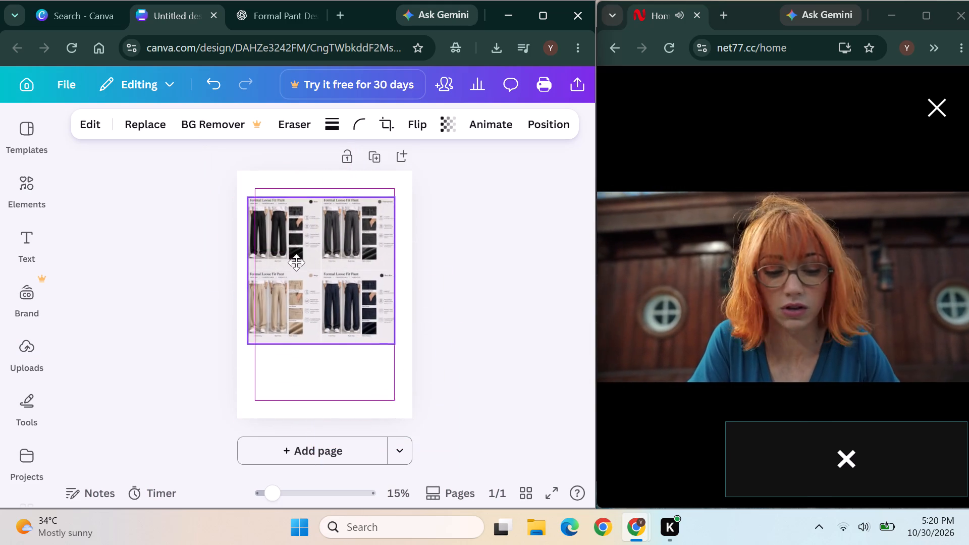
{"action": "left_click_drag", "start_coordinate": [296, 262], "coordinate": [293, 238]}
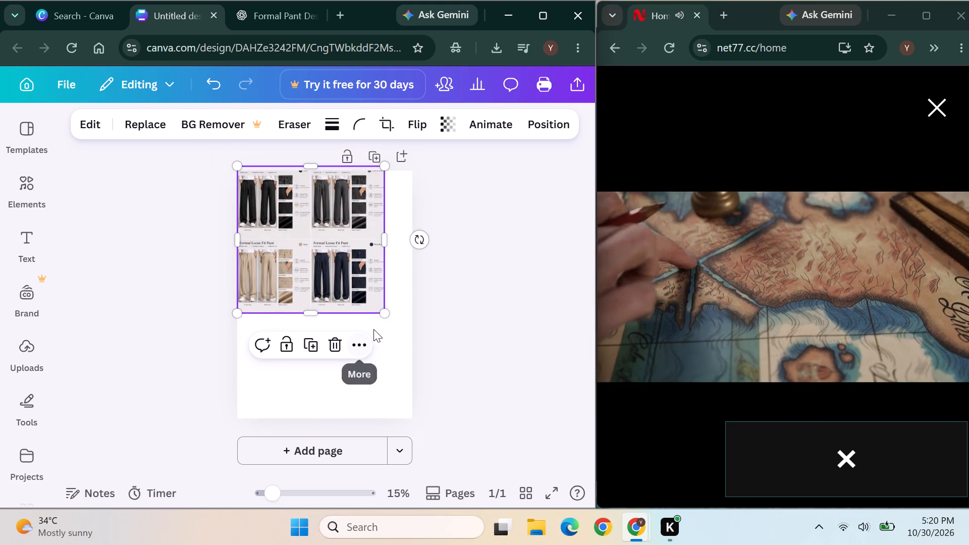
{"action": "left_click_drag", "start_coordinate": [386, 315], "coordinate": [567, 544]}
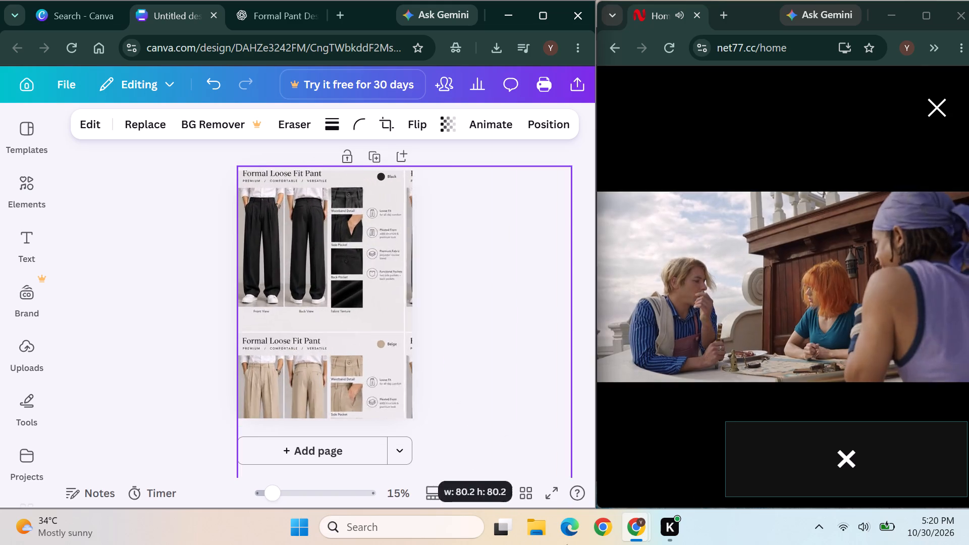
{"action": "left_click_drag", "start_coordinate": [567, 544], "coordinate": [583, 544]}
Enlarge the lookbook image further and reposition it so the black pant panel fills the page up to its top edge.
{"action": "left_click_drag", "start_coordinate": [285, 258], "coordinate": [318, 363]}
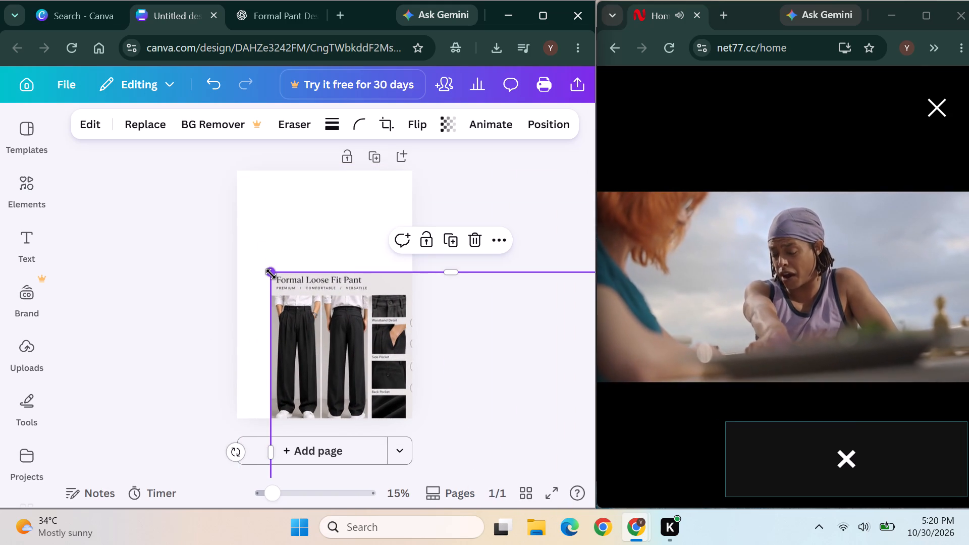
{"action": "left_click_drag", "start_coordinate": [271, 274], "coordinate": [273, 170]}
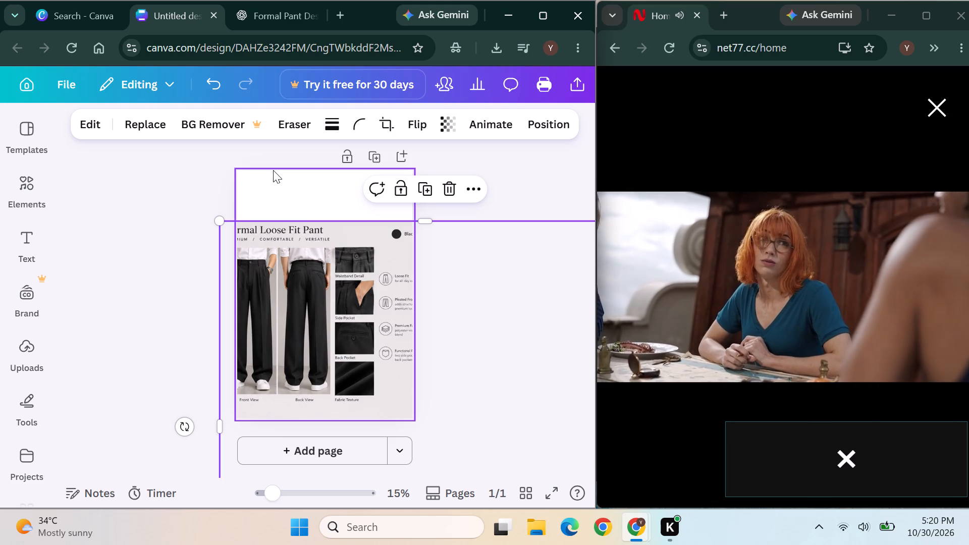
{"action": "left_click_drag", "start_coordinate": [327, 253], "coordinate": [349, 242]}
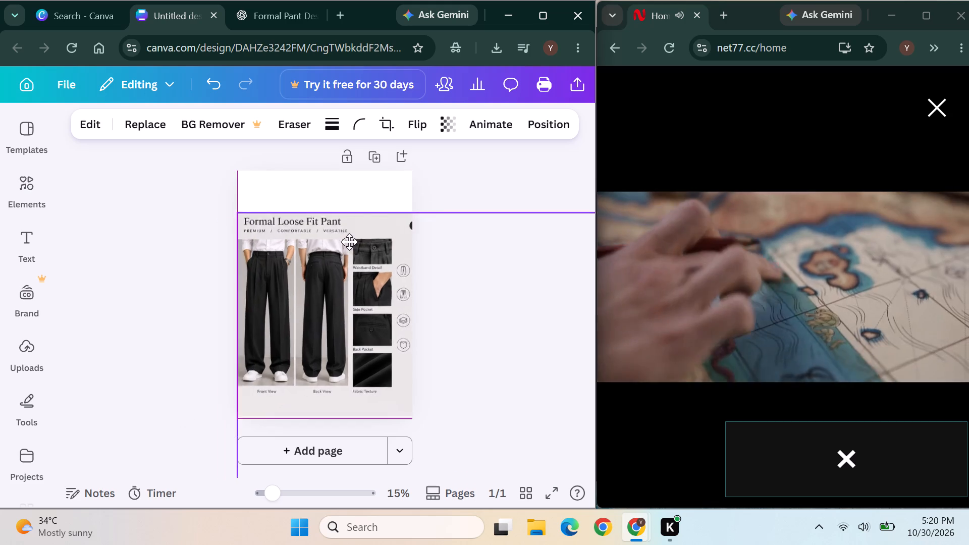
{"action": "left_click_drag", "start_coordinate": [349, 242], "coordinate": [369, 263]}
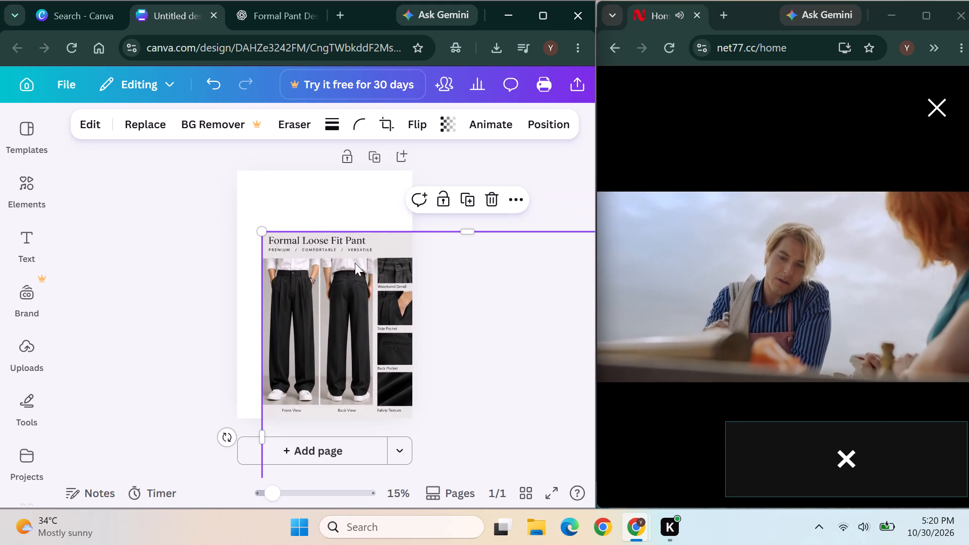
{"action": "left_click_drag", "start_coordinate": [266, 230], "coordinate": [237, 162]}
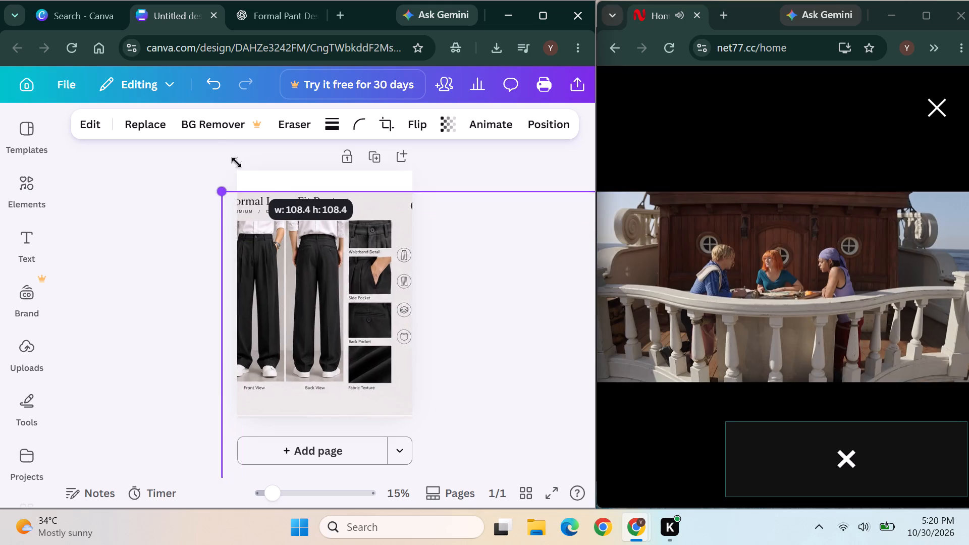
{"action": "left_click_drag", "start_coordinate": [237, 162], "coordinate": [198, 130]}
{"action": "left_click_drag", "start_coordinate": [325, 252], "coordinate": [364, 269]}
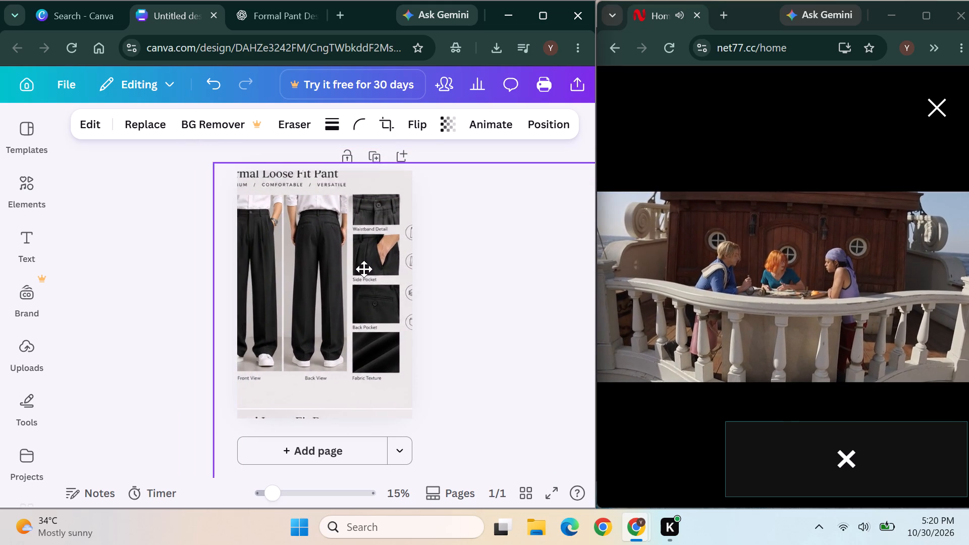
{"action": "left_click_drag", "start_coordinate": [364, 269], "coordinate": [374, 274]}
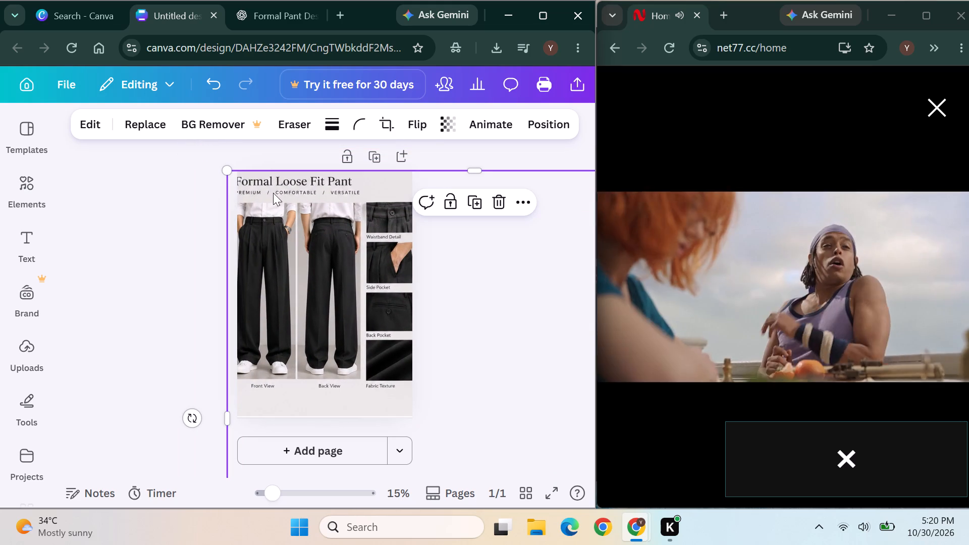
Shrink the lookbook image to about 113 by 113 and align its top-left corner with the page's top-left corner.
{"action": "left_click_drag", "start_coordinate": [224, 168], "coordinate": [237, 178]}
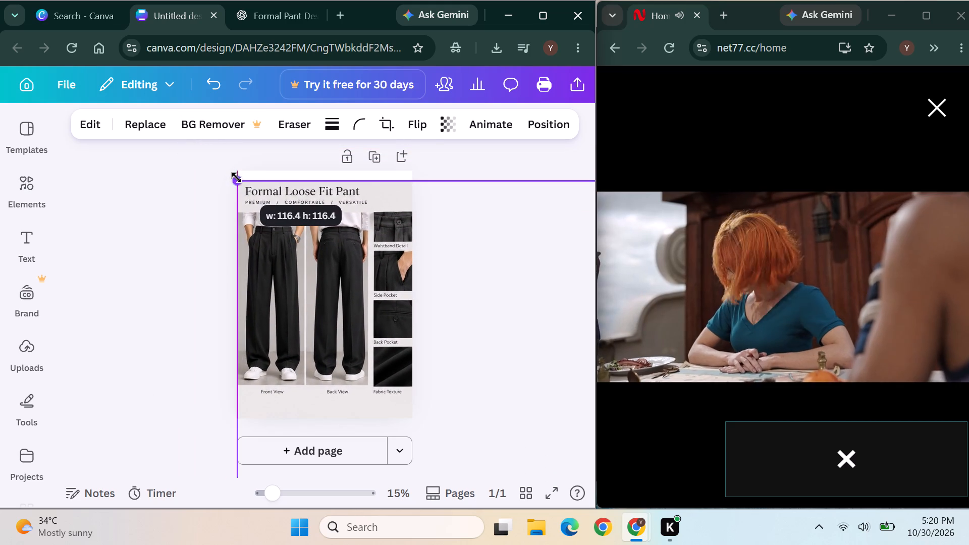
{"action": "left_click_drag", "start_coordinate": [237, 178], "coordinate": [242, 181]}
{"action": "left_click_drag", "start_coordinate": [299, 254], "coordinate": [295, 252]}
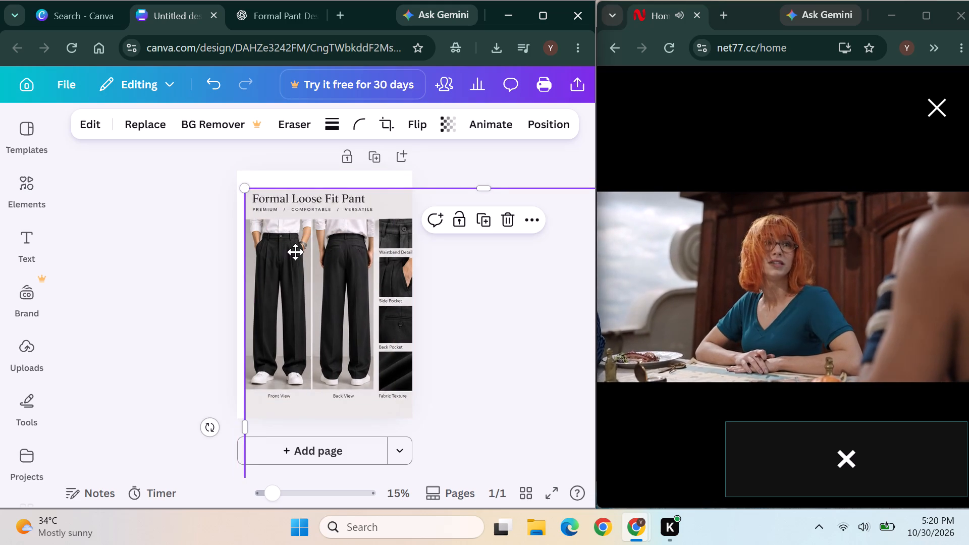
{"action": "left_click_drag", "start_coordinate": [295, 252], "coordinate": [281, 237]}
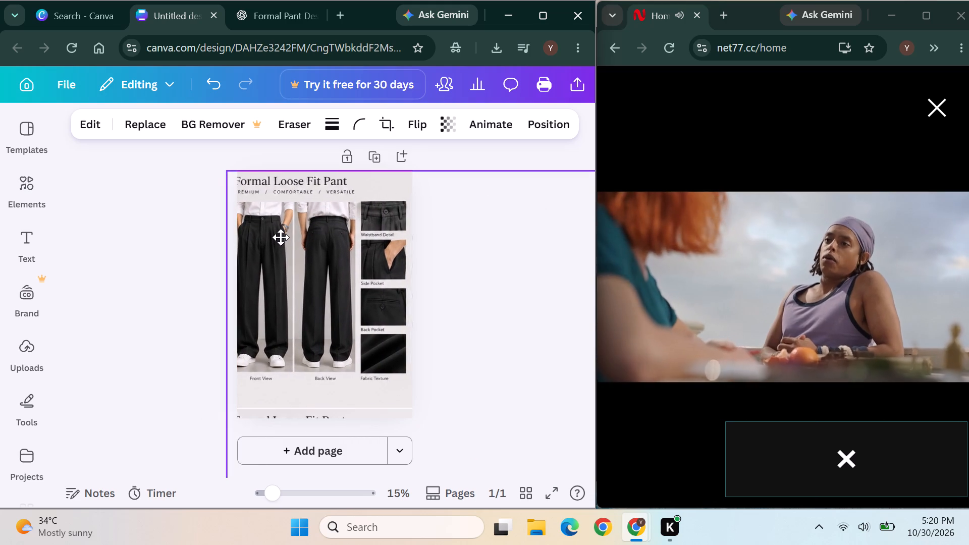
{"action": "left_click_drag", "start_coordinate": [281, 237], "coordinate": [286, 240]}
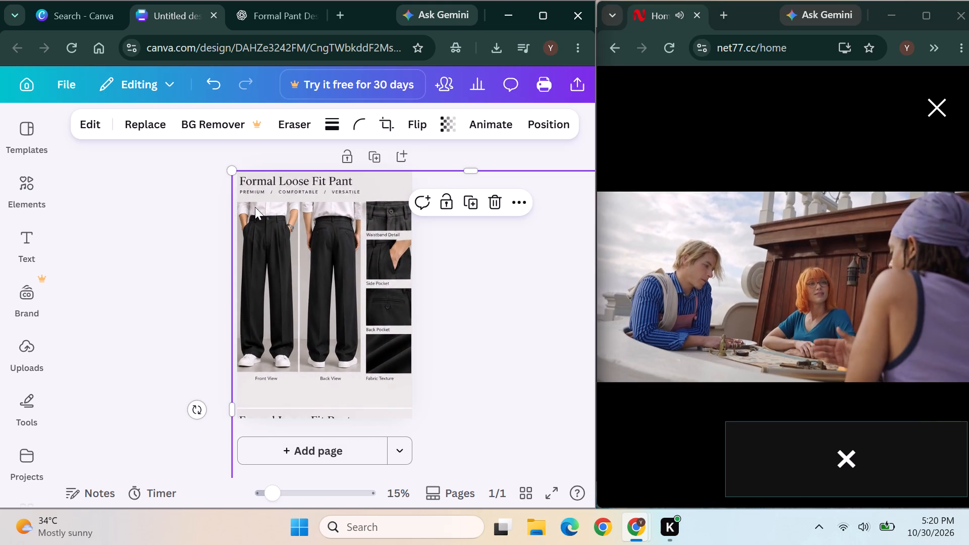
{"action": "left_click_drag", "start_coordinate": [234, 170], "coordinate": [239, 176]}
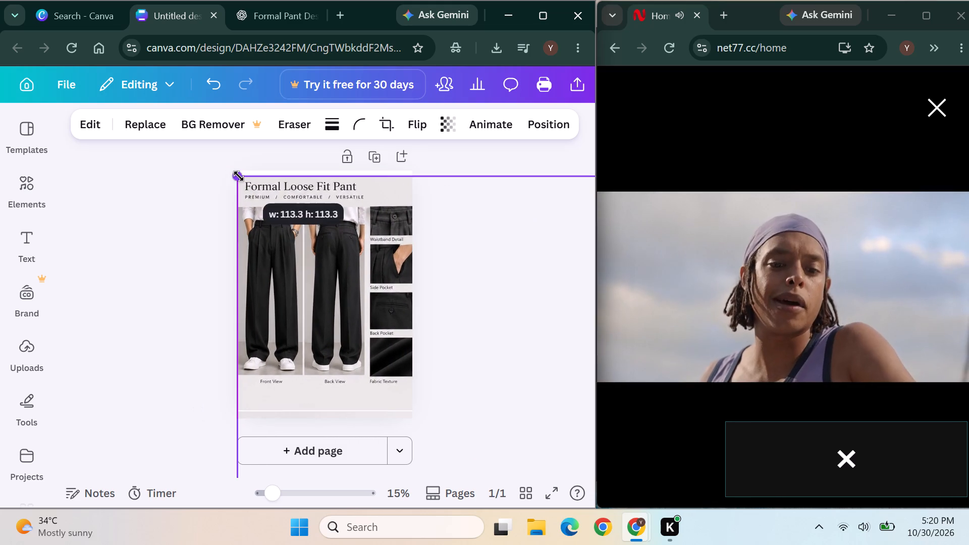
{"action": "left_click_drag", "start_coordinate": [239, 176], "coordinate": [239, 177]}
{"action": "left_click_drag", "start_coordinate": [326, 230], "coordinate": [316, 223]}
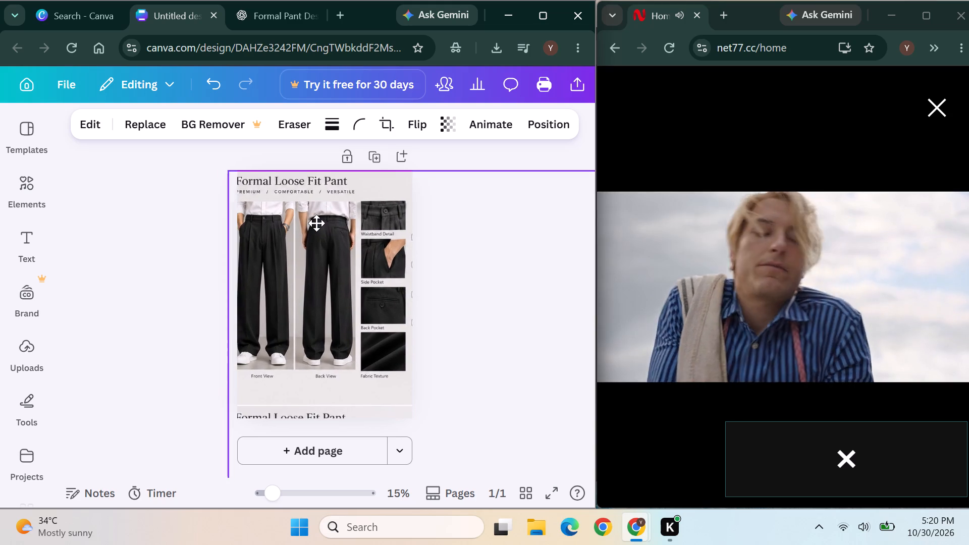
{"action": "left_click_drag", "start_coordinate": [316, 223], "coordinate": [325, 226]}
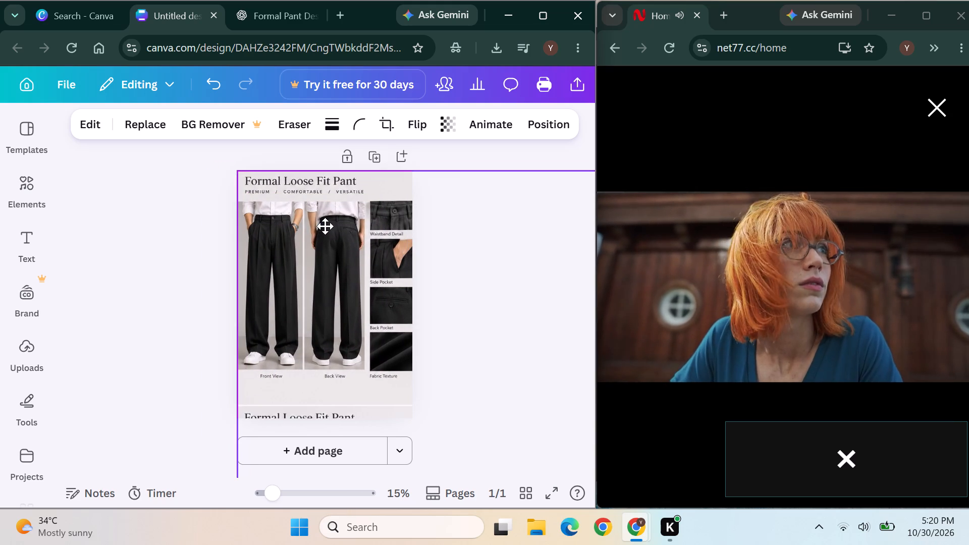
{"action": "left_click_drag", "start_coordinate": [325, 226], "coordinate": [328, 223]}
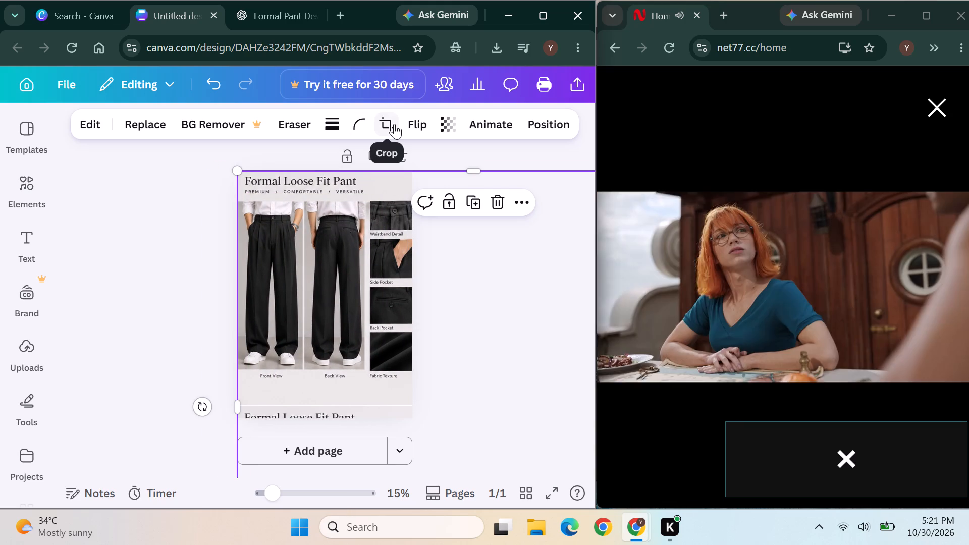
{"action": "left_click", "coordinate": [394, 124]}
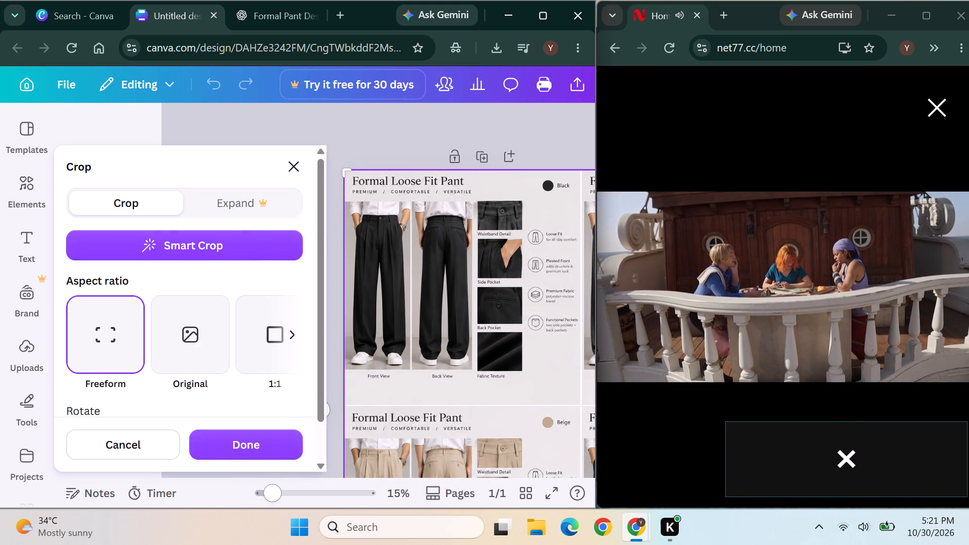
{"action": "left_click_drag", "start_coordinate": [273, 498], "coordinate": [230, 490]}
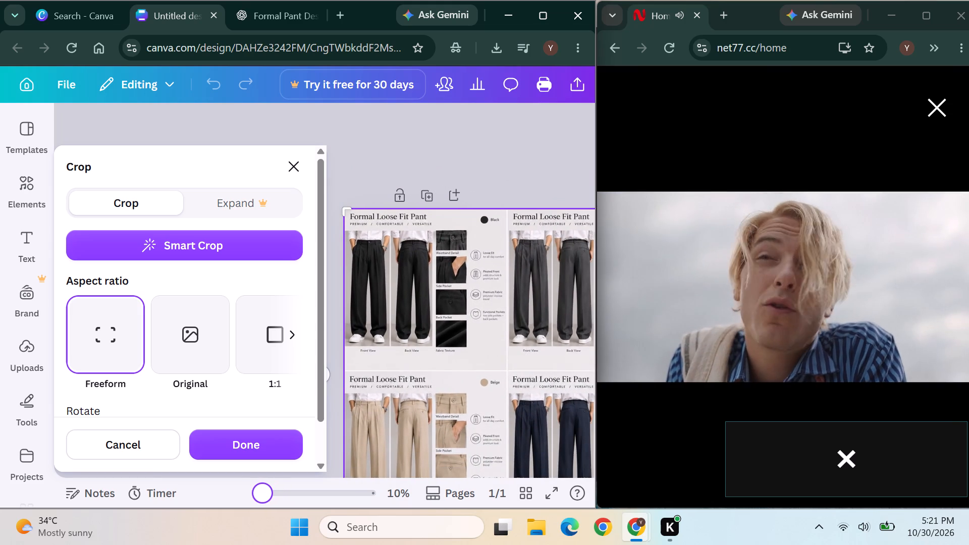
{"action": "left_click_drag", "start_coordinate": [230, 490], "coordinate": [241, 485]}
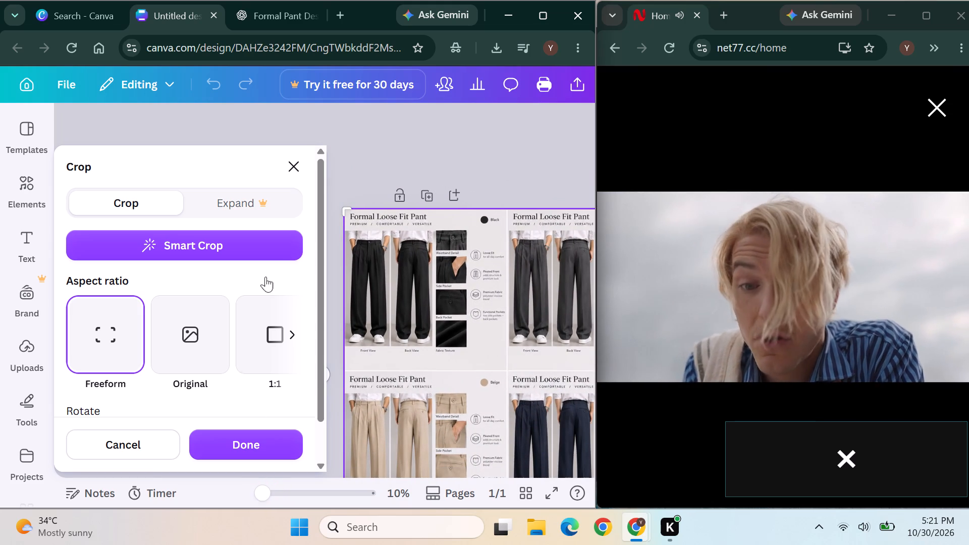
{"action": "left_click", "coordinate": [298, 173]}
Delete the Formal Loose-Fit Trousers Colorway Lookbook image from the page.
{"action": "left_click", "coordinate": [445, 170]}
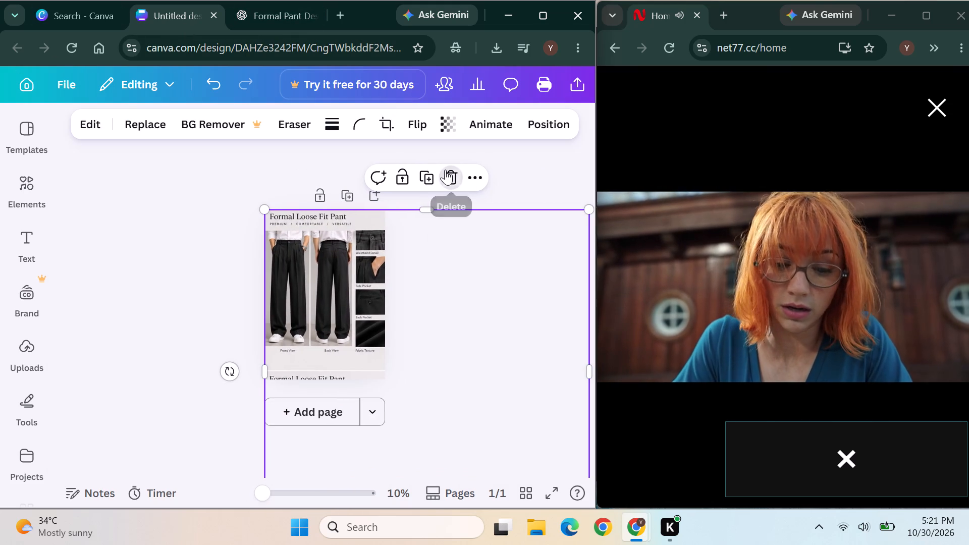
Place the downloaded Premium Korean Wide-Leg Trousers Lookbook image on the blank page.
{"action": "left_click_drag", "start_coordinate": [262, 490], "coordinate": [268, 490]}
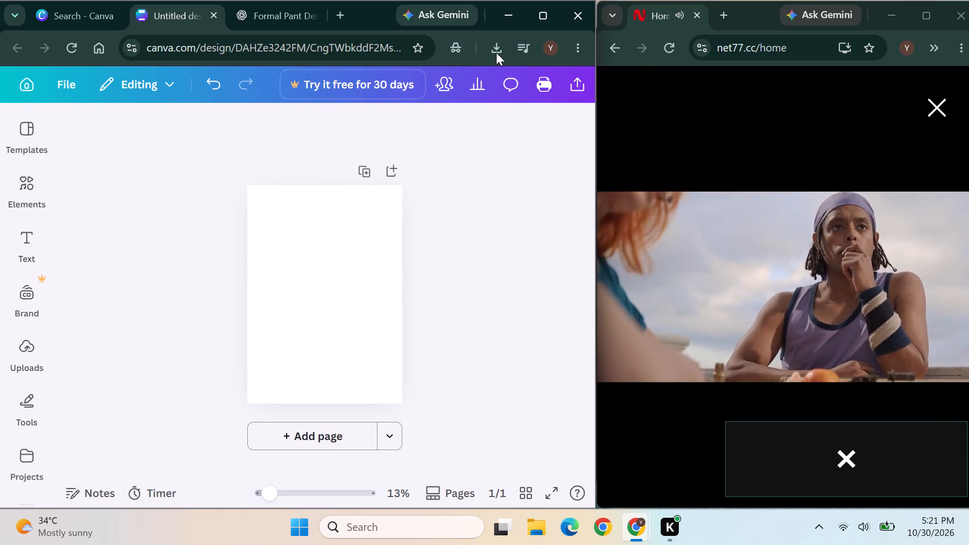
{"action": "left_click", "coordinate": [496, 51]}
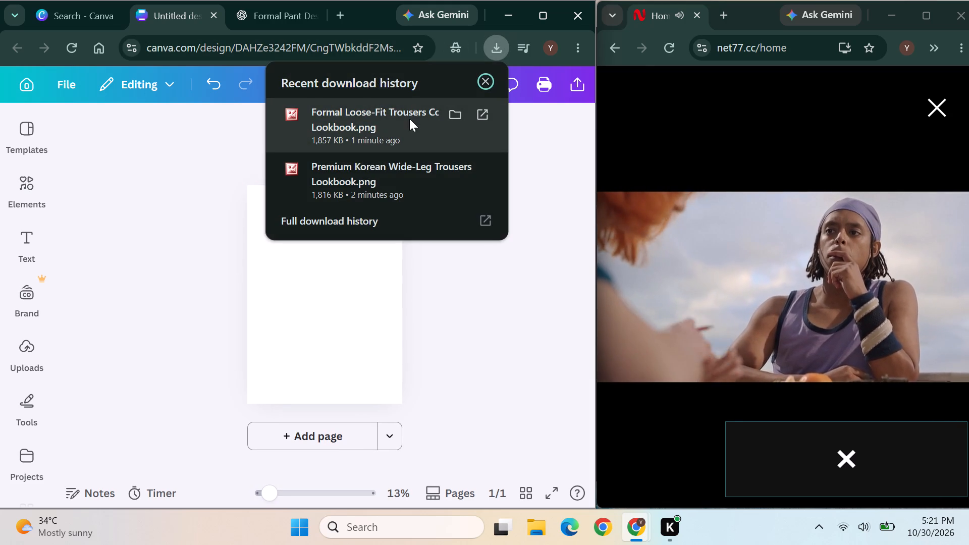
{"action": "left_click_drag", "start_coordinate": [379, 135], "coordinate": [374, 101]}
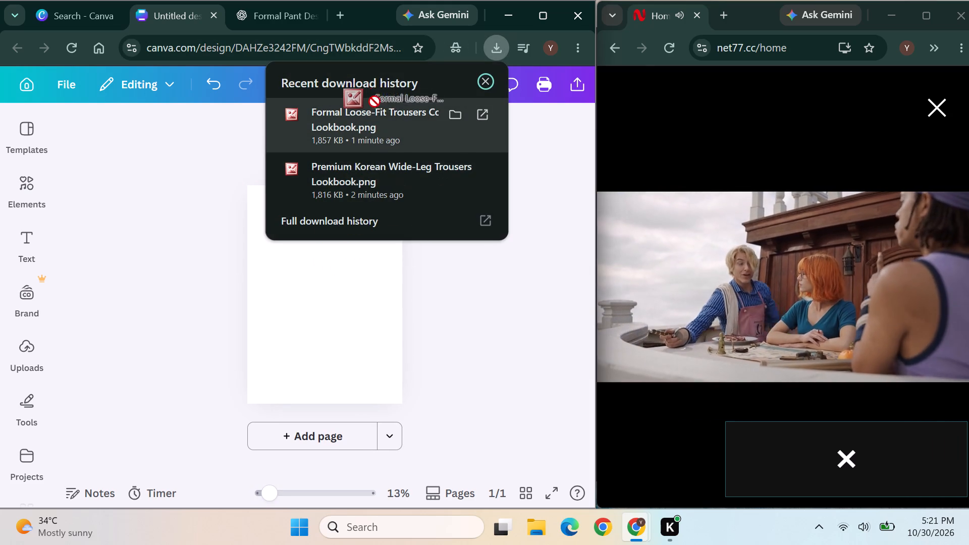
{"action": "left_click_drag", "start_coordinate": [374, 101], "coordinate": [374, 106]}
{"action": "left_click_drag", "start_coordinate": [353, 185], "coordinate": [334, 310]}
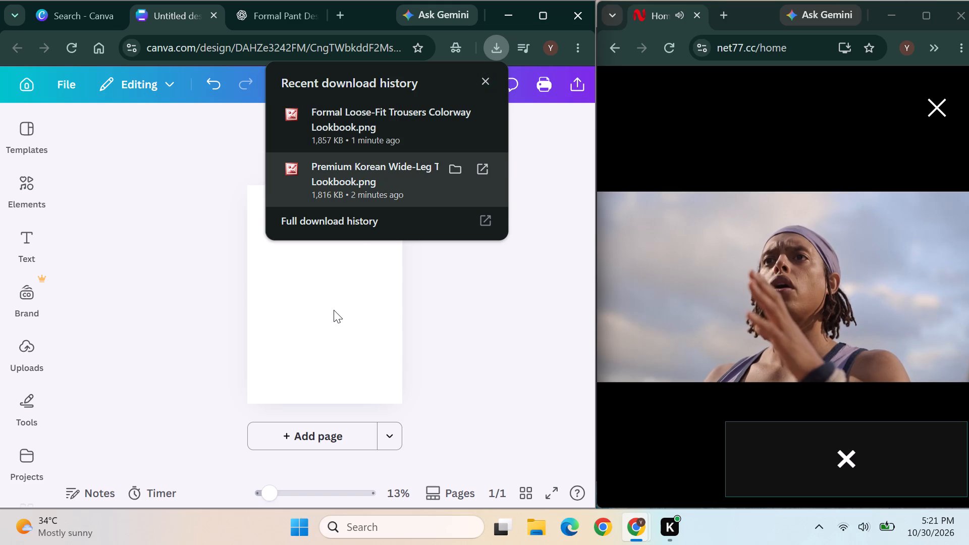
{"action": "left_click", "coordinate": [469, 292]}
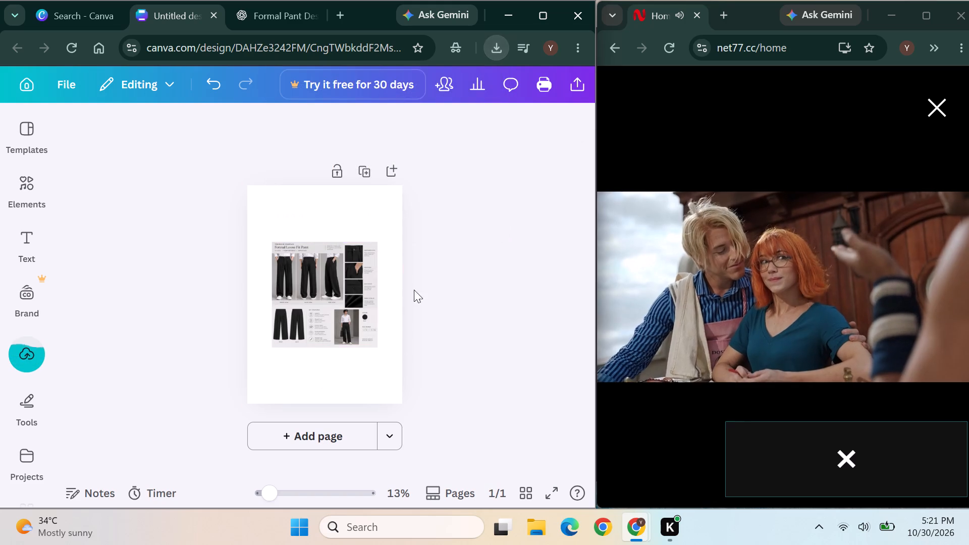
Crop the Premium Korean Wide-Leg Trousers Lookbook image to only the photo of the standing model in a white shirt and black trousers.
{"action": "left_click", "coordinate": [315, 312]}
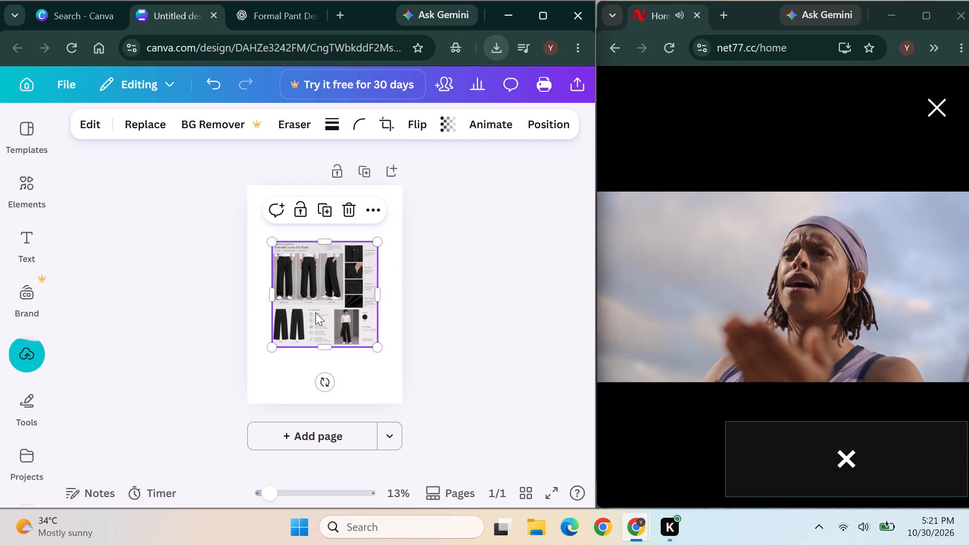
{"action": "left_click", "coordinate": [390, 118]}
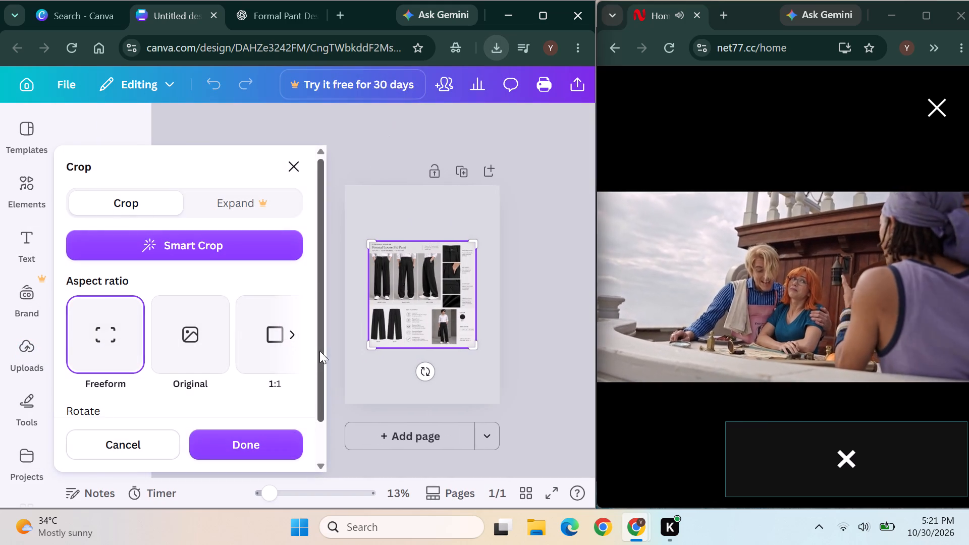
{"action": "left_click_drag", "start_coordinate": [373, 244], "coordinate": [412, 289]}
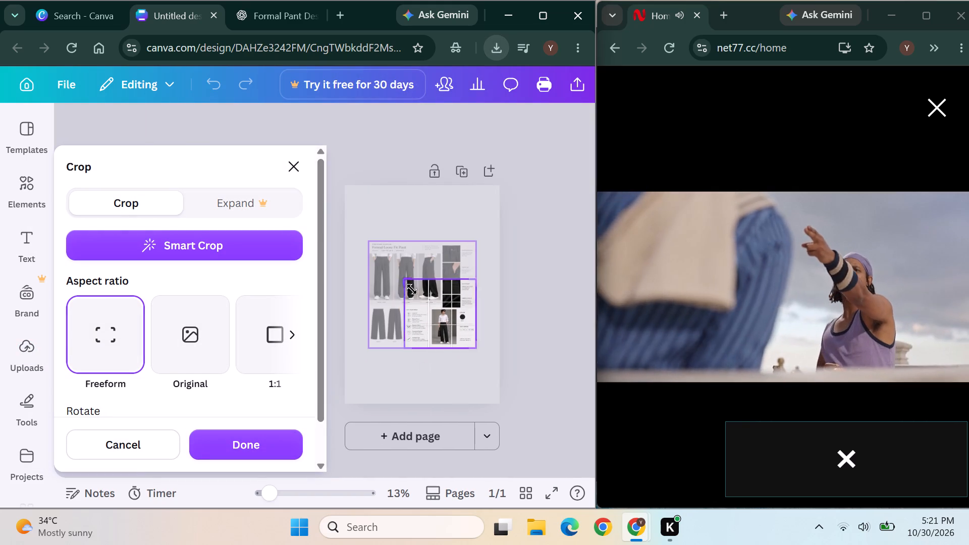
{"action": "left_click_drag", "start_coordinate": [412, 289], "coordinate": [432, 309]}
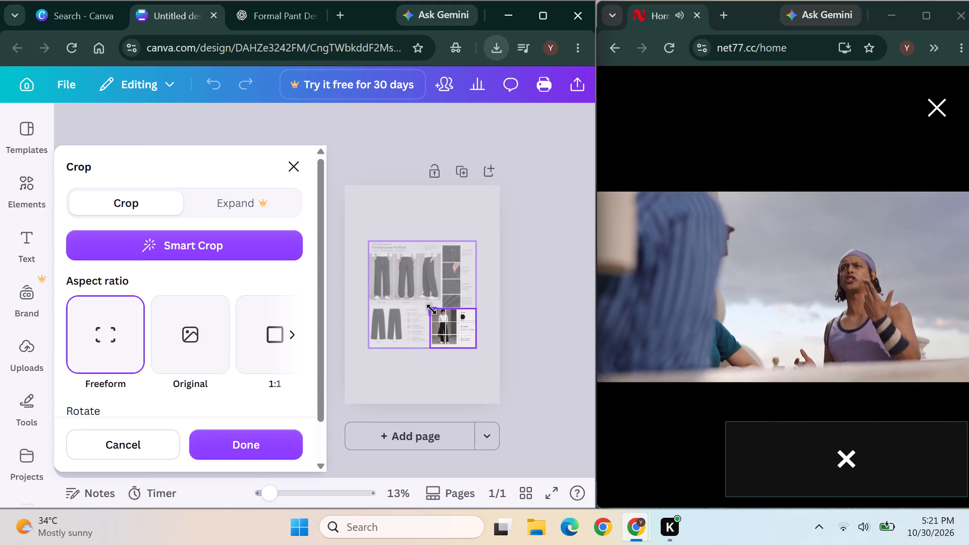
{"action": "left_click_drag", "start_coordinate": [432, 309], "coordinate": [432, 308]}
{"action": "left_click_drag", "start_coordinate": [477, 349], "coordinate": [476, 349]}
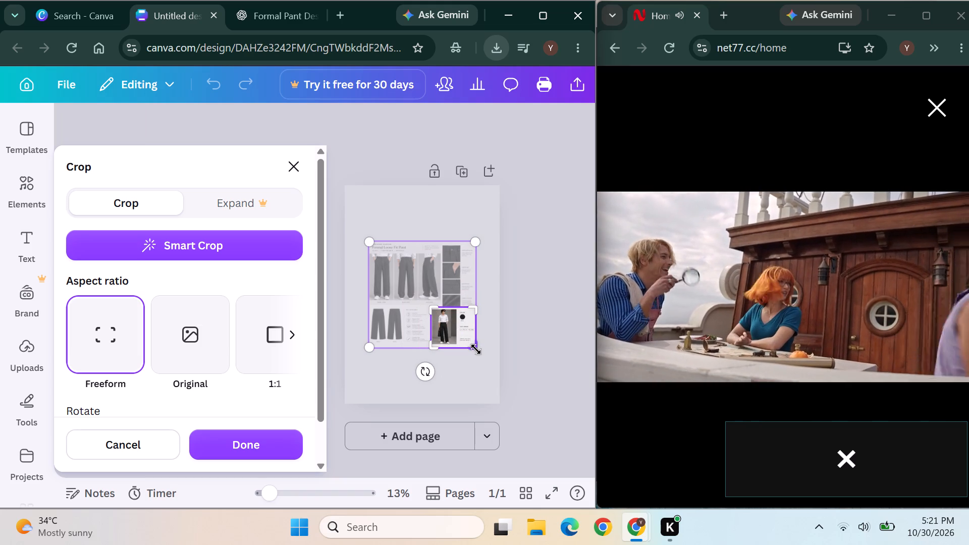
{"action": "left_click_drag", "start_coordinate": [476, 349], "coordinate": [457, 346]}
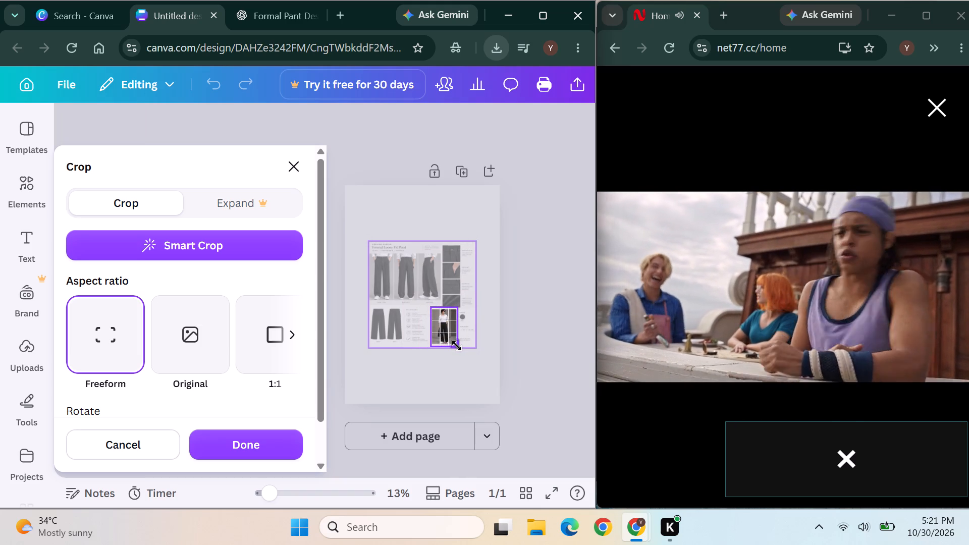
{"action": "left_click_drag", "start_coordinate": [457, 346], "coordinate": [458, 344]}
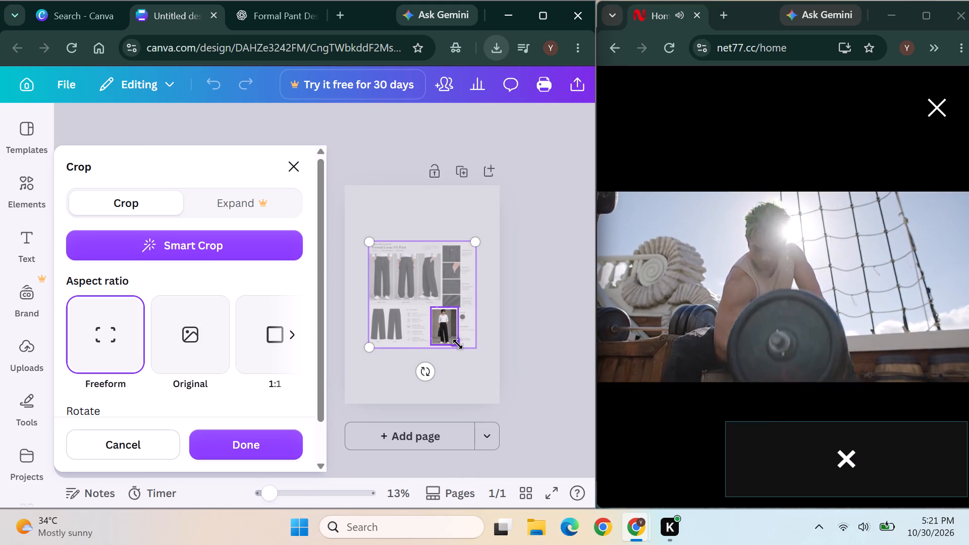
{"action": "left_click", "coordinate": [266, 450]}
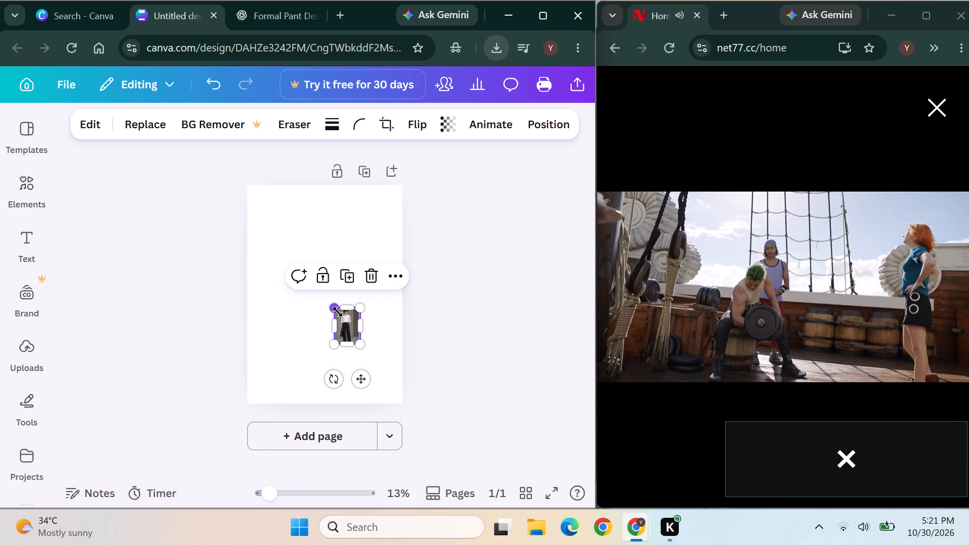
Enlarge the cropped model photo to about 44.2 by 62.3 and position it so it fills the whole page.
{"action": "left_click_drag", "start_coordinate": [338, 312], "coordinate": [238, 167]}
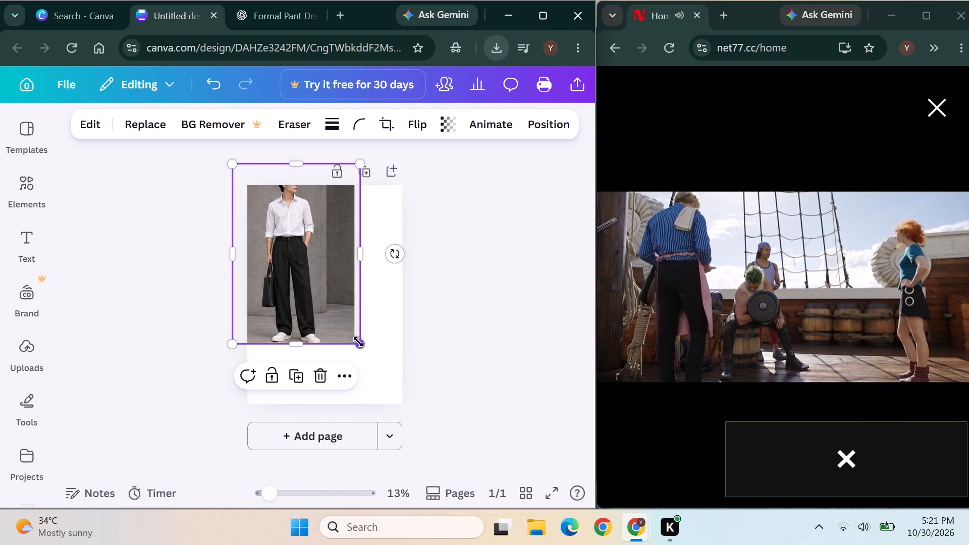
{"action": "left_click_drag", "start_coordinate": [357, 342], "coordinate": [396, 417]}
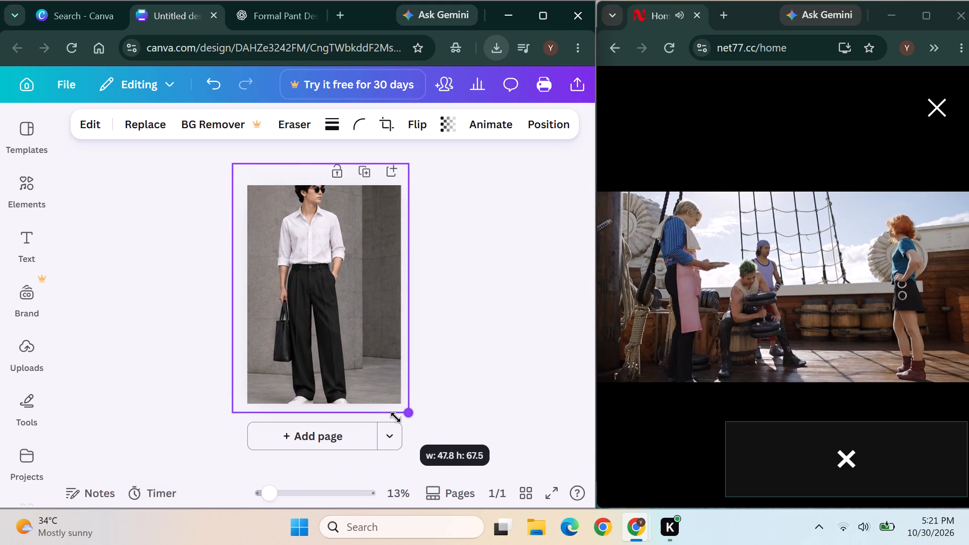
{"action": "left_click_drag", "start_coordinate": [396, 417], "coordinate": [374, 403]}
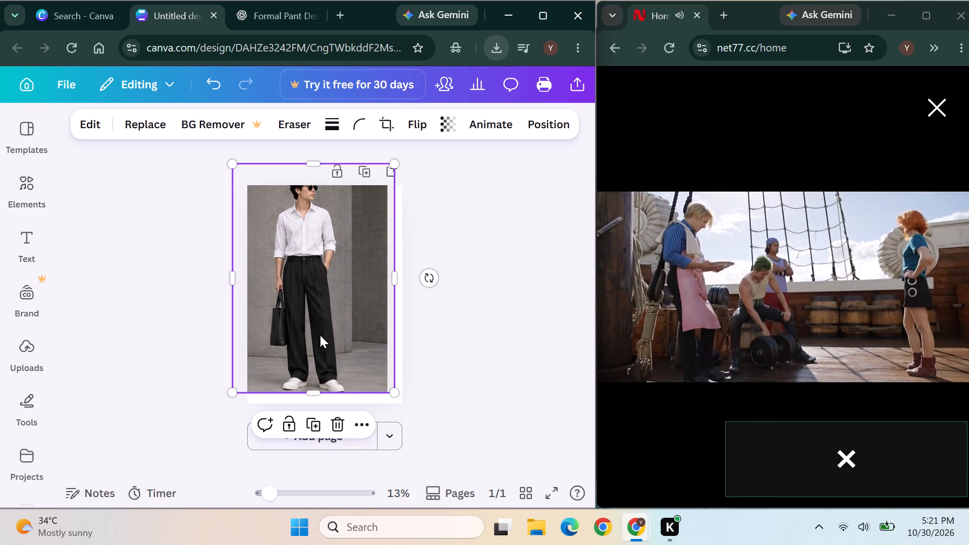
{"action": "left_click_drag", "start_coordinate": [320, 335], "coordinate": [336, 347]}
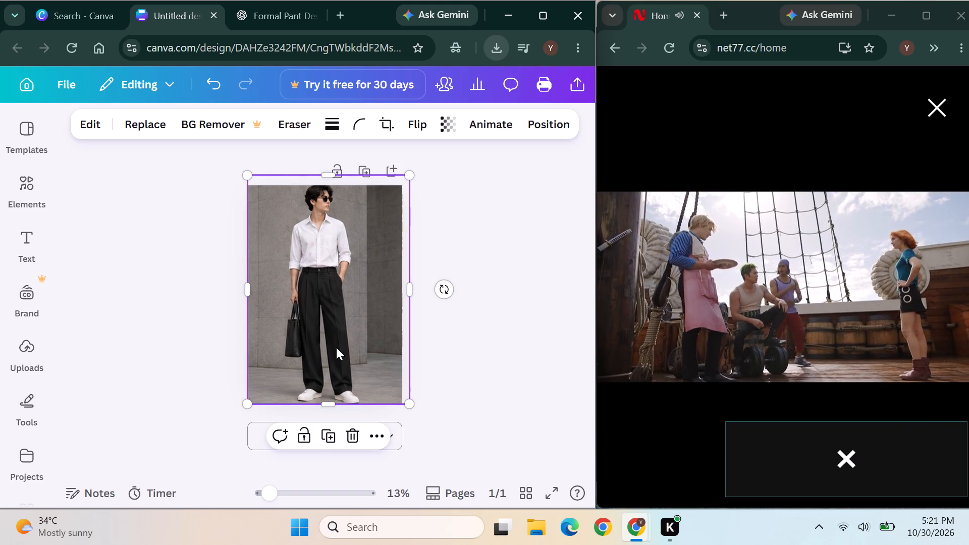
{"action": "left_click", "coordinate": [364, 279]}
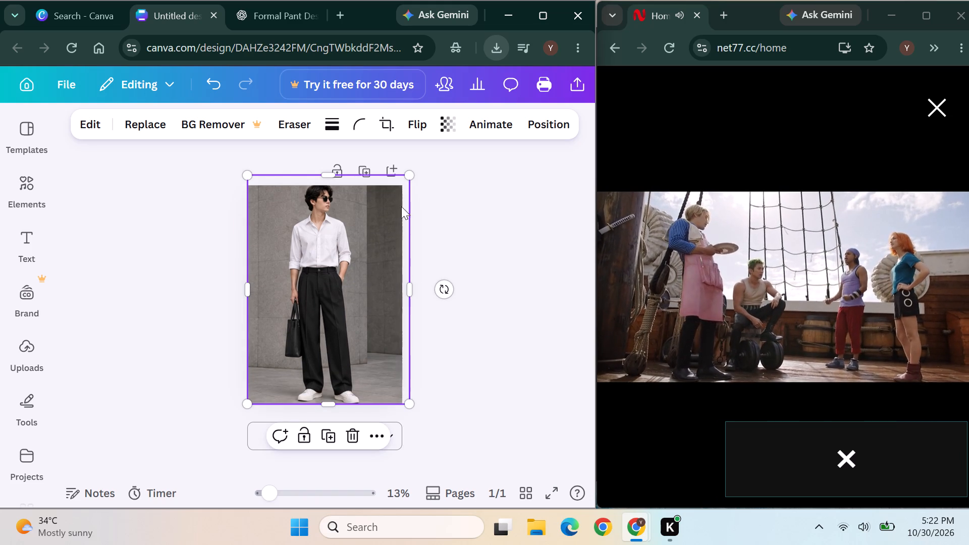
{"action": "left_click_drag", "start_coordinate": [409, 177], "coordinate": [411, 176]}
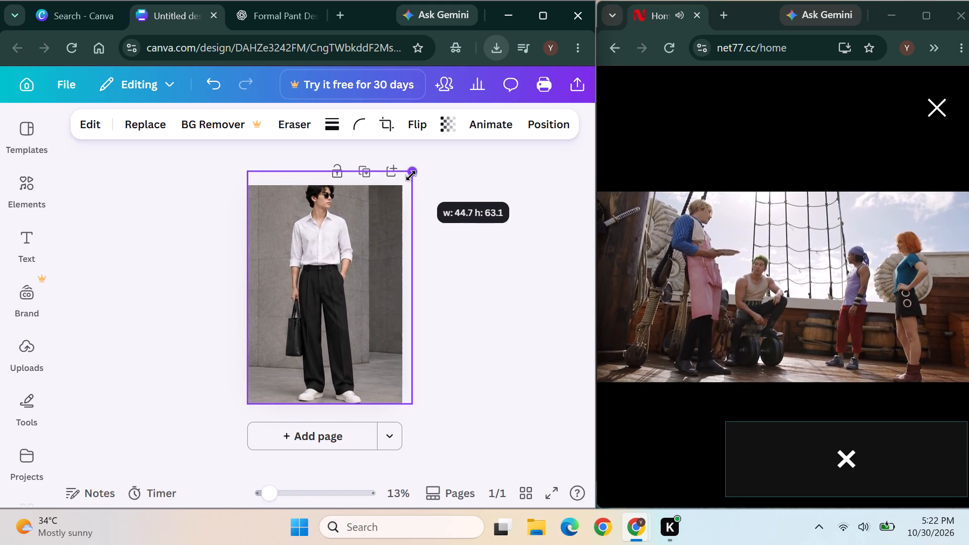
{"action": "left_click_drag", "start_coordinate": [411, 176], "coordinate": [392, 221]}
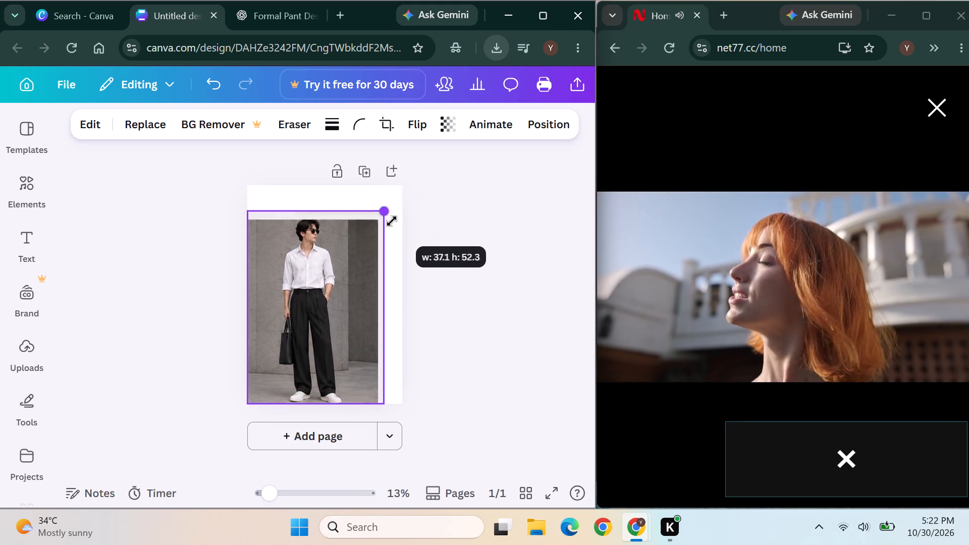
{"action": "left_click_drag", "start_coordinate": [392, 221], "coordinate": [430, 191]}
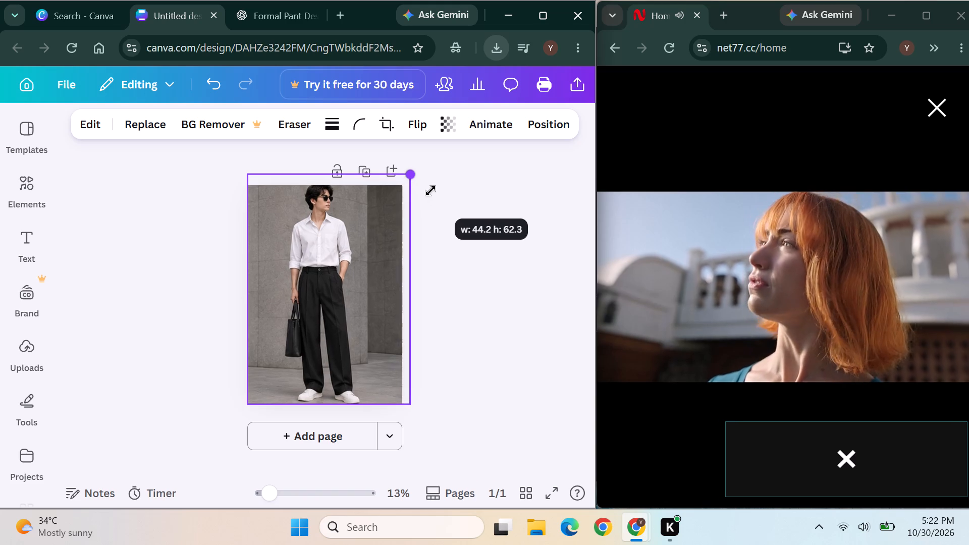
{"action": "left_click_drag", "start_coordinate": [430, 191], "coordinate": [430, 190]}
{"action": "left_click", "coordinate": [473, 265]}
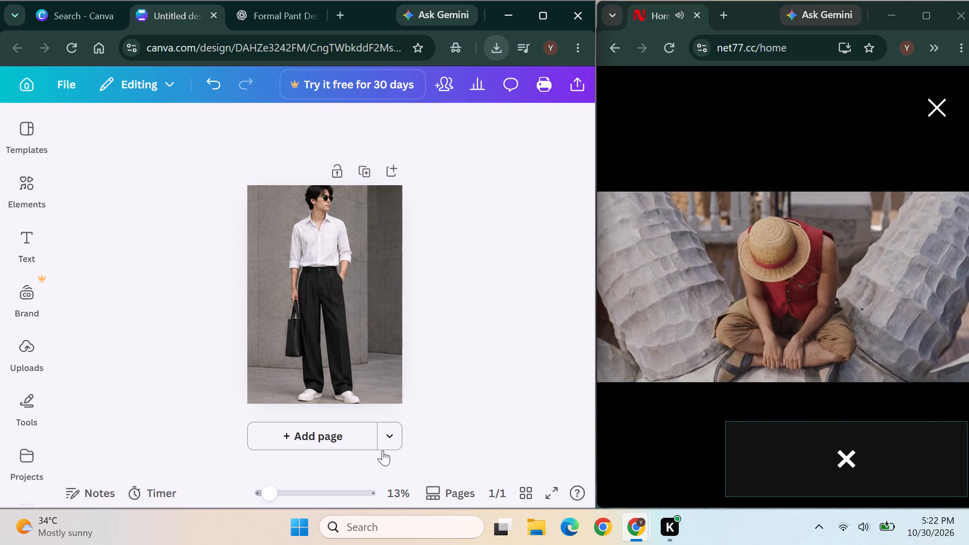
Add a second page and place the downloaded Premium Korean Wide-Leg Trousers Lookbook image on it.
{"action": "left_click", "coordinate": [338, 435]}
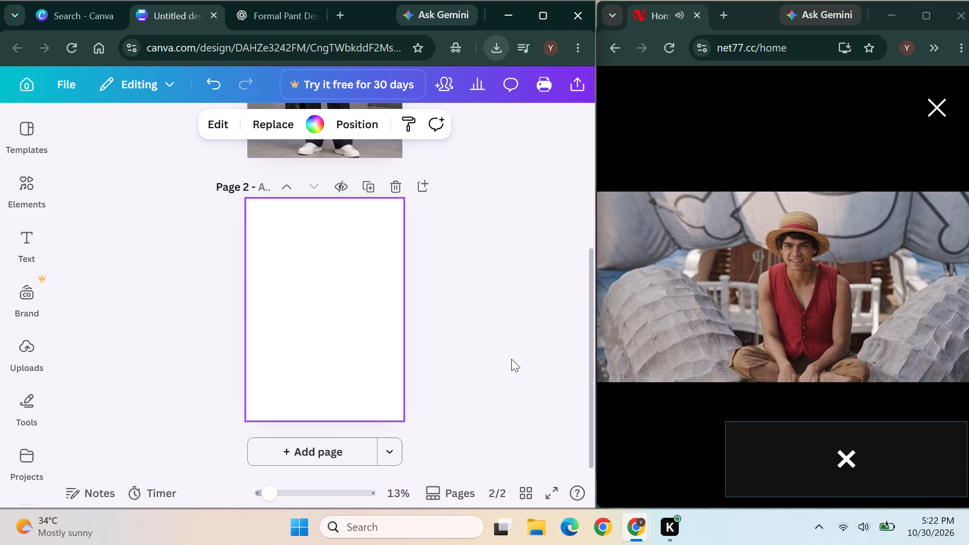
{"action": "left_click_drag", "start_coordinate": [589, 343], "coordinate": [579, 289]}
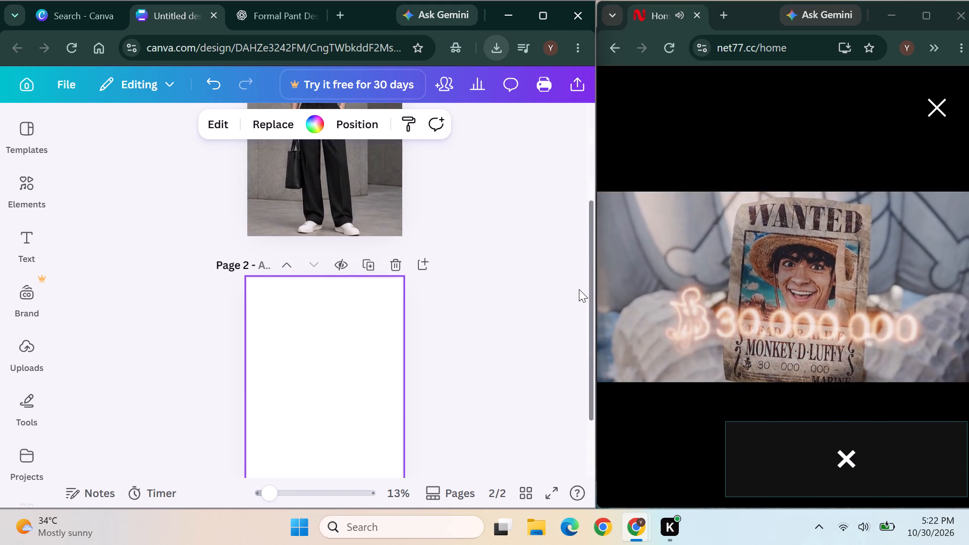
{"action": "left_click_drag", "start_coordinate": [579, 289], "coordinate": [496, 124]}
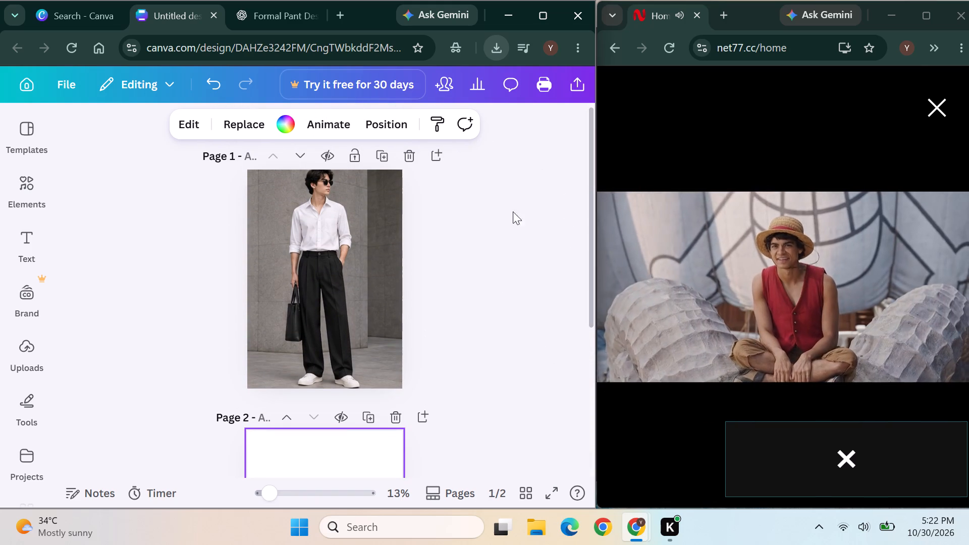
{"action": "left_click_drag", "start_coordinate": [591, 235], "coordinate": [602, 296]}
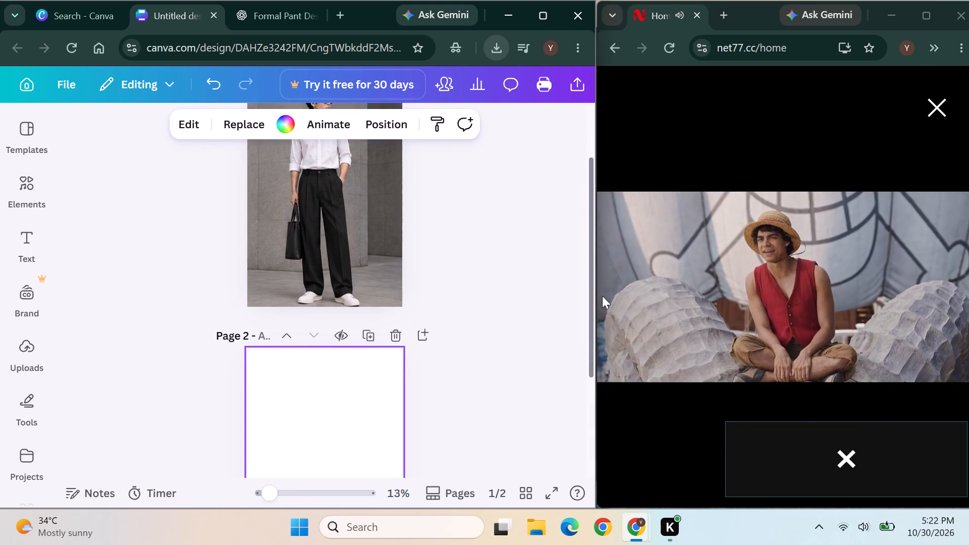
{"action": "left_click_drag", "start_coordinate": [602, 296], "coordinate": [582, 386]}
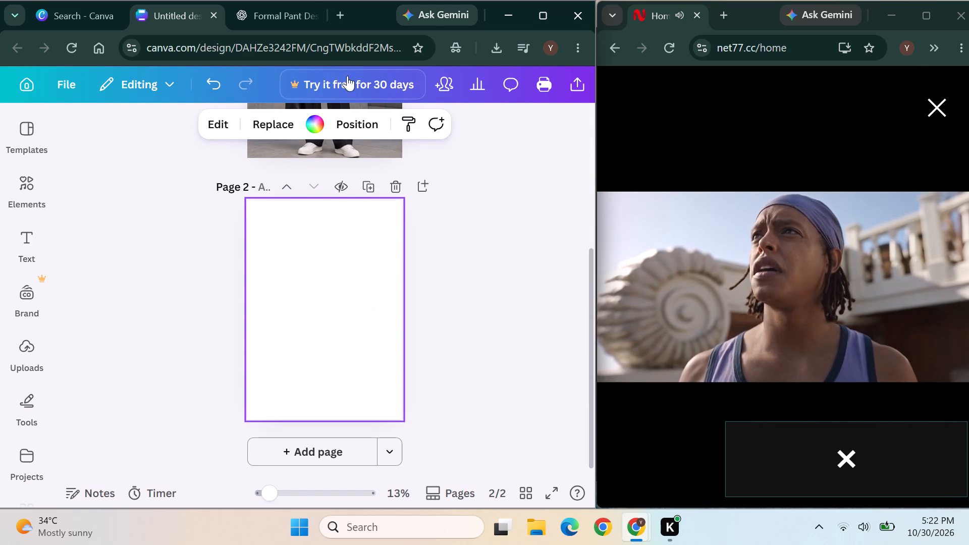
{"action": "left_click", "coordinate": [489, 49]}
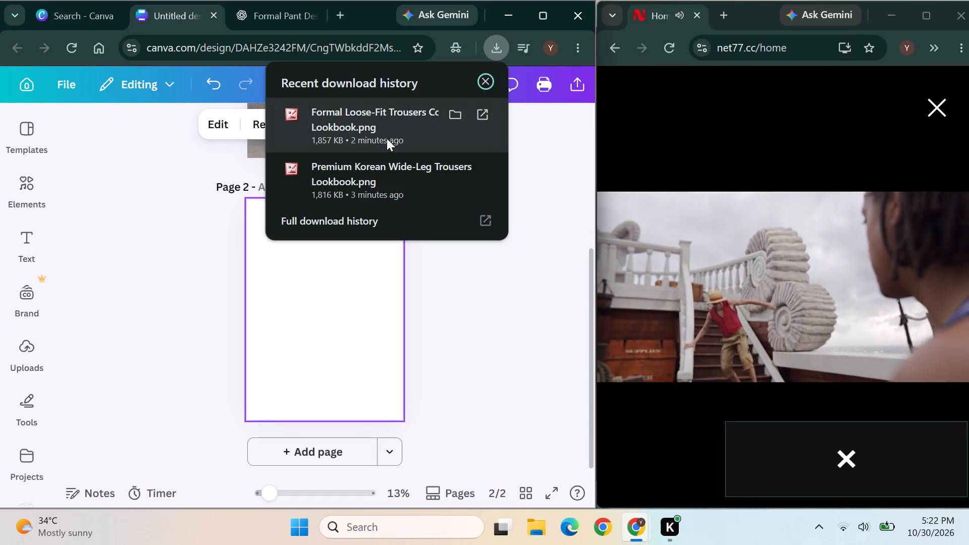
{"action": "left_click_drag", "start_coordinate": [371, 200], "coordinate": [337, 302]}
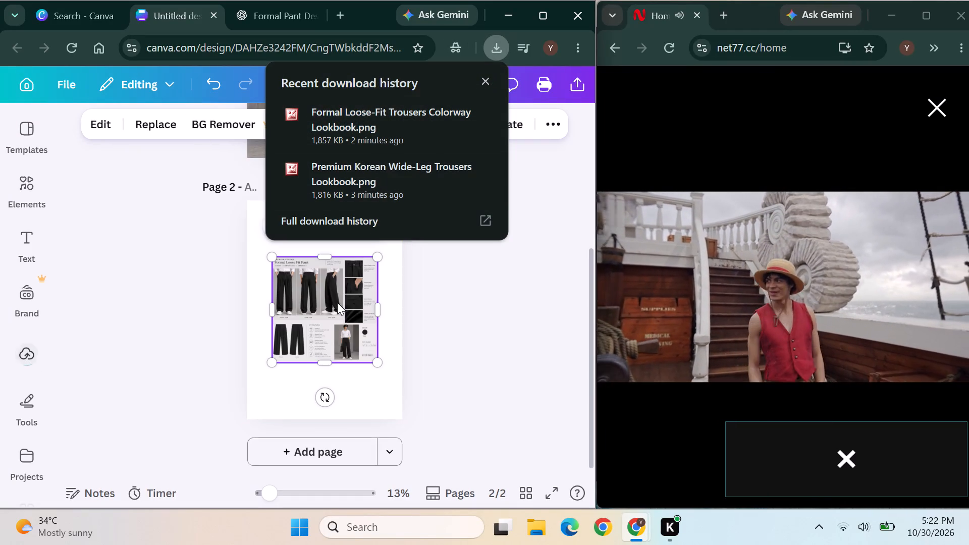
{"action": "left_click", "coordinate": [487, 305]}
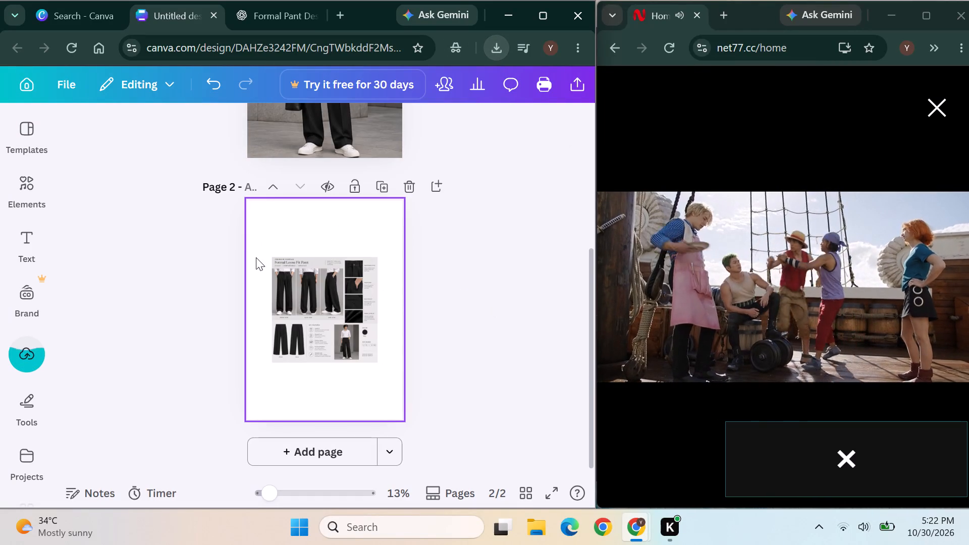
Crop the lookbook image on page 2 to its upper part with the title, three trouser views and fabric detail photos.
{"action": "left_click", "coordinate": [343, 278]}
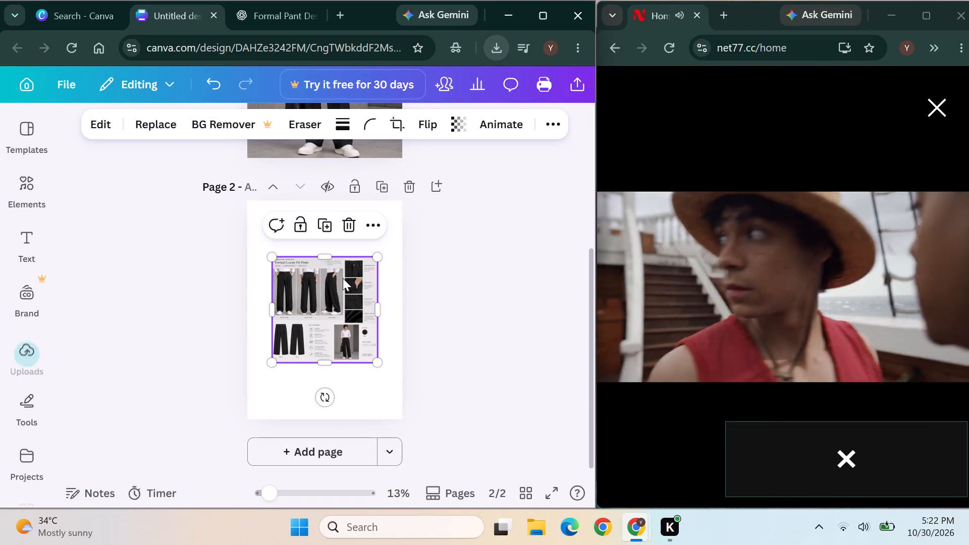
{"action": "left_click", "coordinate": [391, 120]}
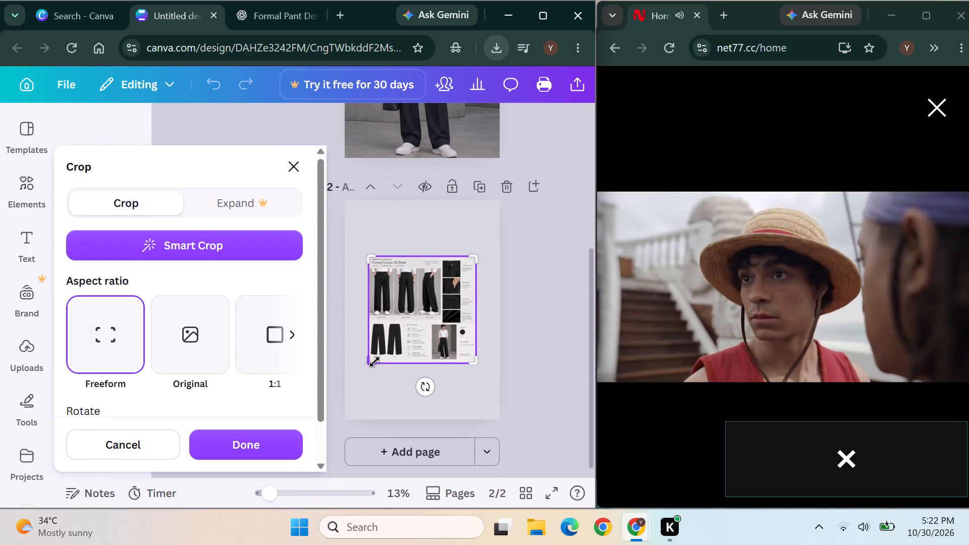
{"action": "left_click", "coordinate": [292, 333]}
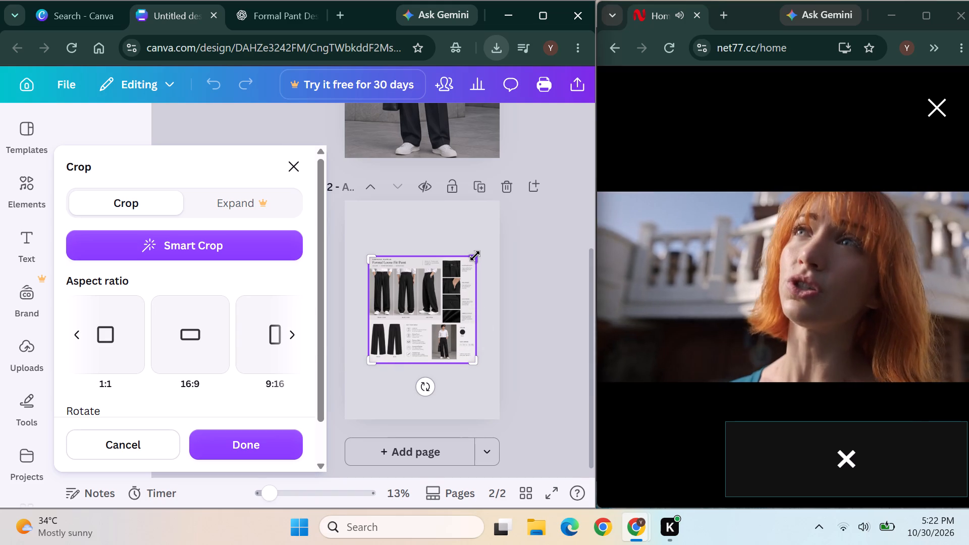
{"action": "left_click_drag", "start_coordinate": [367, 364], "coordinate": [369, 345]}
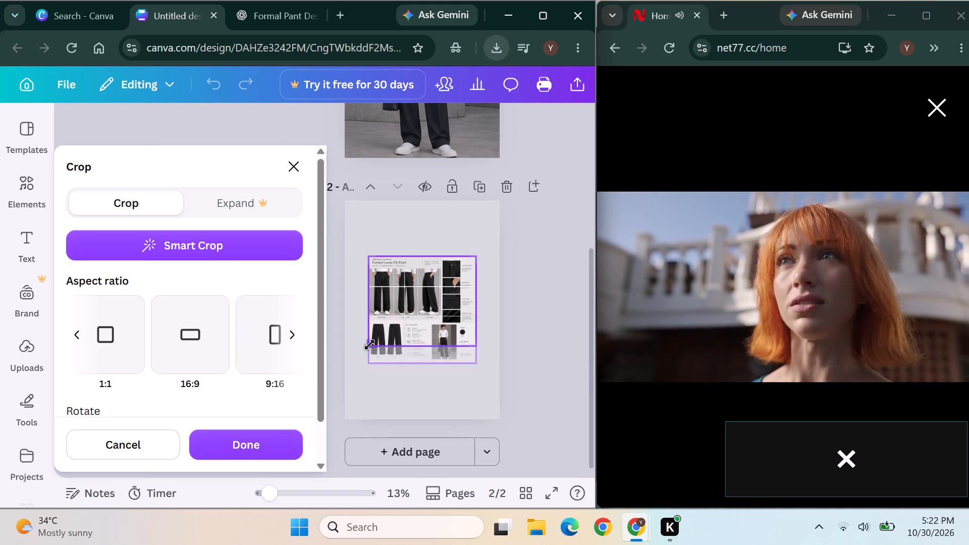
{"action": "left_click_drag", "start_coordinate": [369, 345], "coordinate": [369, 324]}
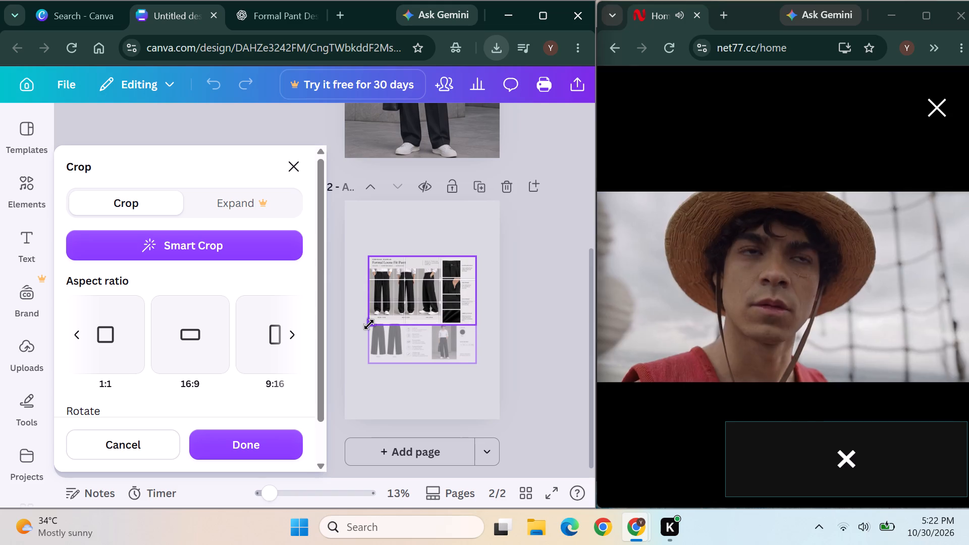
{"action": "left_click_drag", "start_coordinate": [369, 324], "coordinate": [370, 321]}
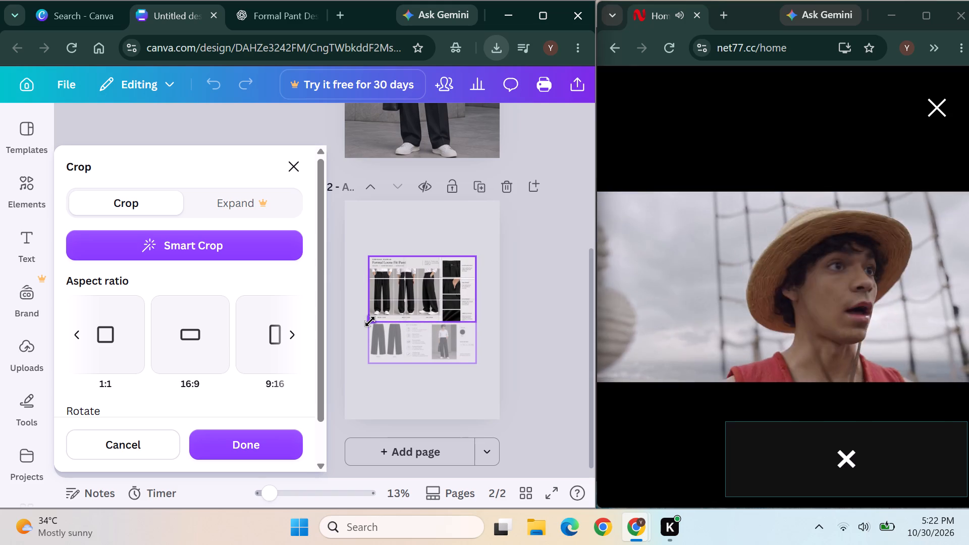
{"action": "left_click_drag", "start_coordinate": [370, 321], "coordinate": [370, 323]}
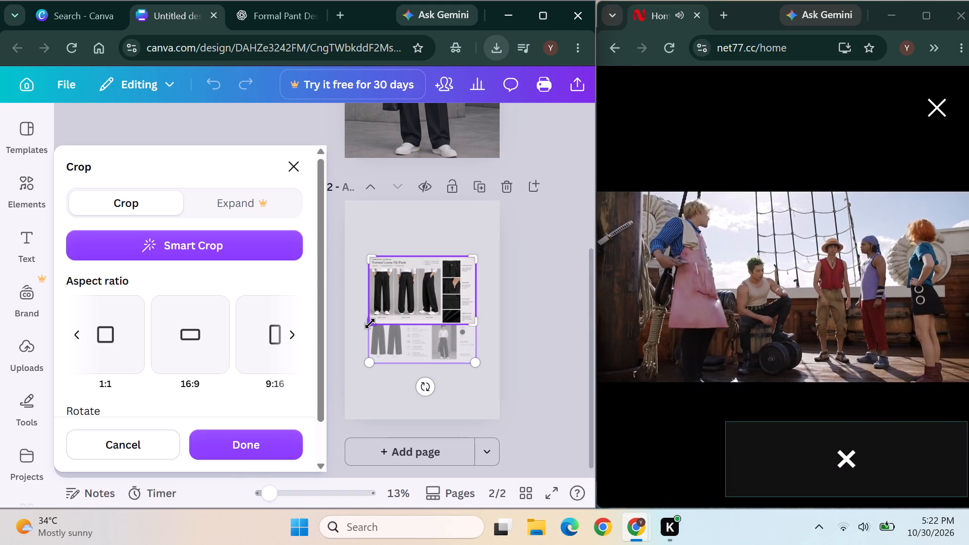
{"action": "left_click", "coordinate": [253, 455]}
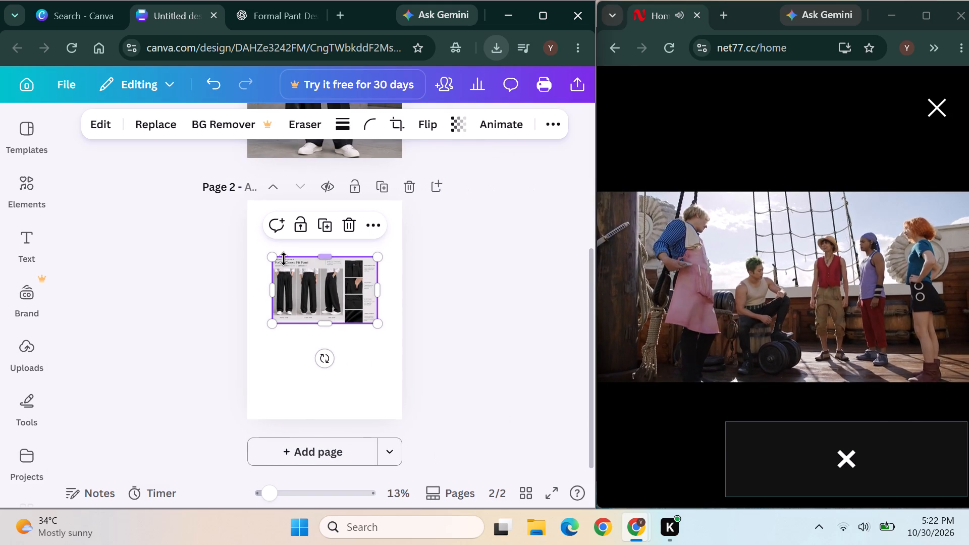
Enlarge the cropped lookbook image on page 2 to span the full page width and move it to the top of the page.
{"action": "left_click_drag", "start_coordinate": [277, 253], "coordinate": [274, 205]}
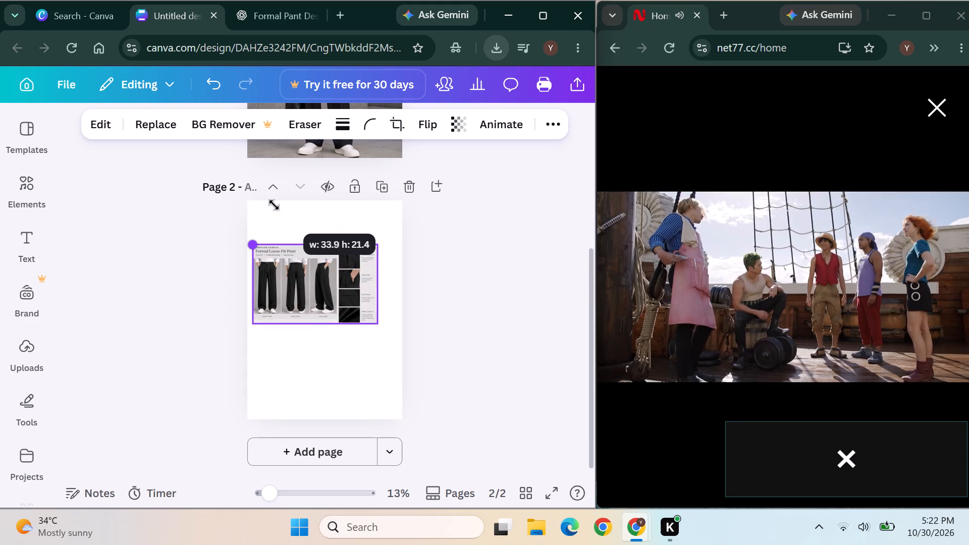
{"action": "left_click_drag", "start_coordinate": [274, 205], "coordinate": [274, 204]}
{"action": "left_click_drag", "start_coordinate": [373, 321], "coordinate": [388, 336]}
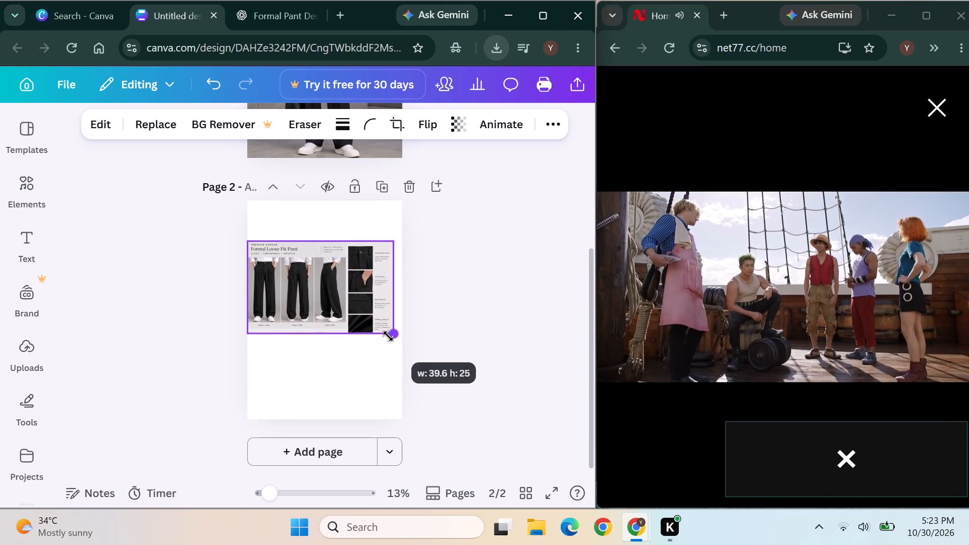
{"action": "left_click_drag", "start_coordinate": [388, 336], "coordinate": [398, 346]}
{"action": "left_click_drag", "start_coordinate": [313, 260], "coordinate": [313, 229]}
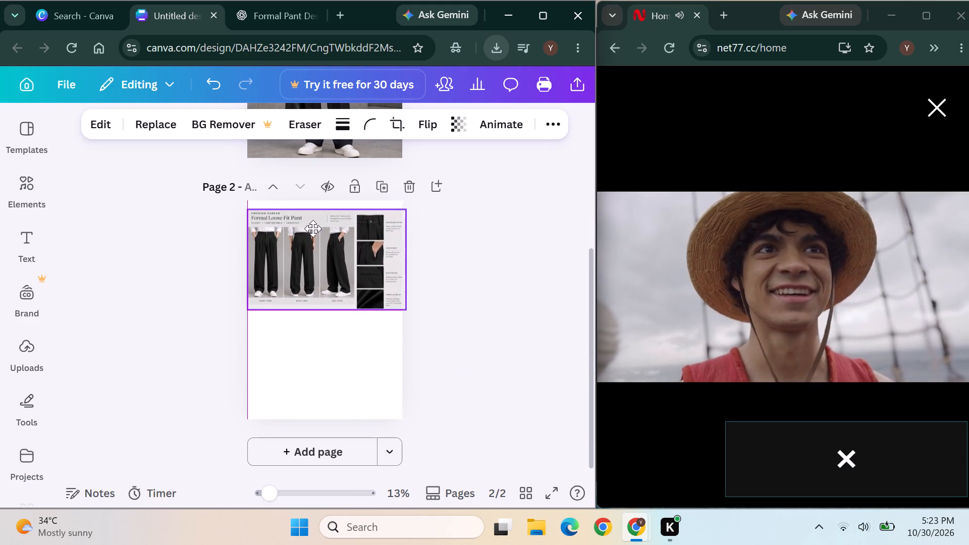
{"action": "left_click_drag", "start_coordinate": [313, 229], "coordinate": [312, 214]}
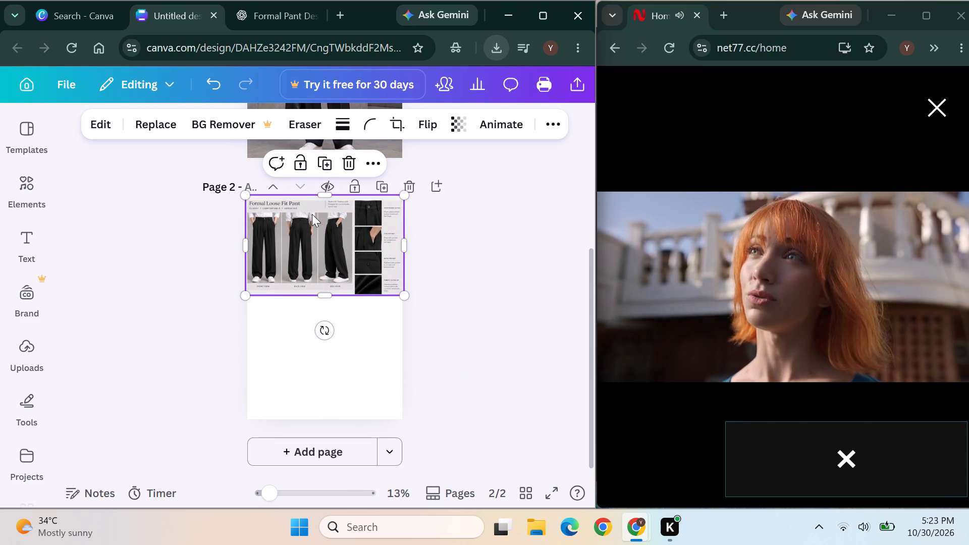
{"action": "left_click", "coordinate": [180, 250]}
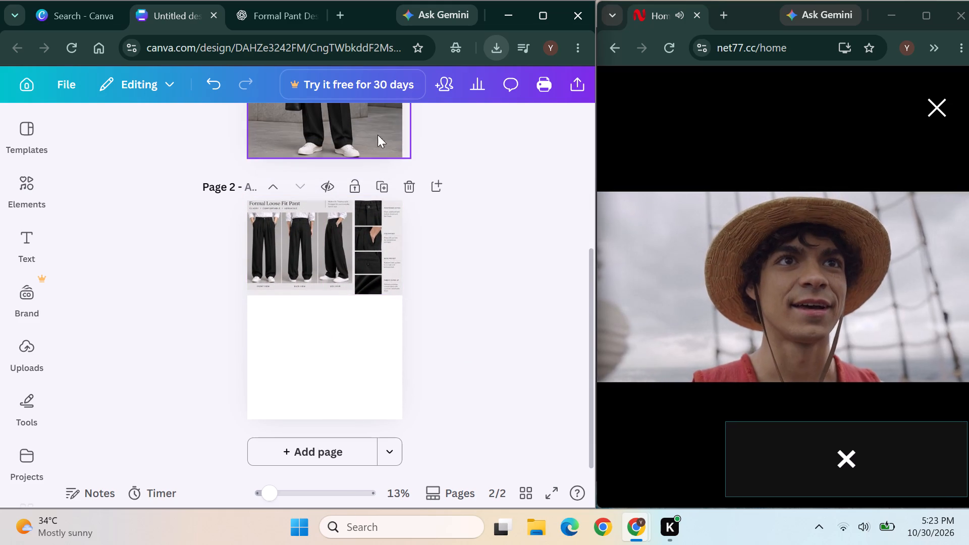
Place another copy of the downloaded Premium Korean Wide-Leg Trousers Lookbook image on page 2.
{"action": "left_click", "coordinate": [496, 54]}
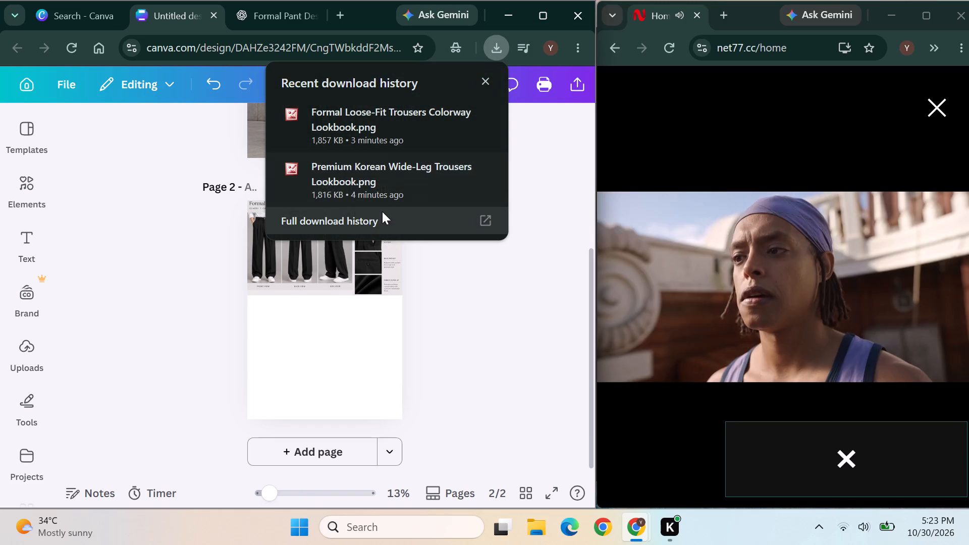
{"action": "left_click_drag", "start_coordinate": [392, 193], "coordinate": [337, 336]}
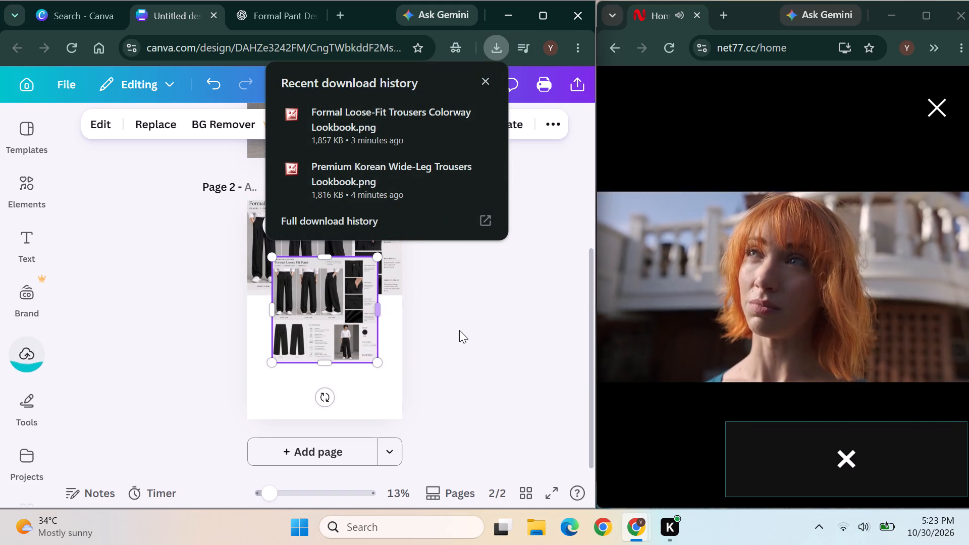
{"action": "left_click", "coordinate": [463, 330]}
Crop the second lookbook copy to its lower-left part with the front and back flat trousers and the key features list.
{"action": "left_click", "coordinate": [353, 304]}
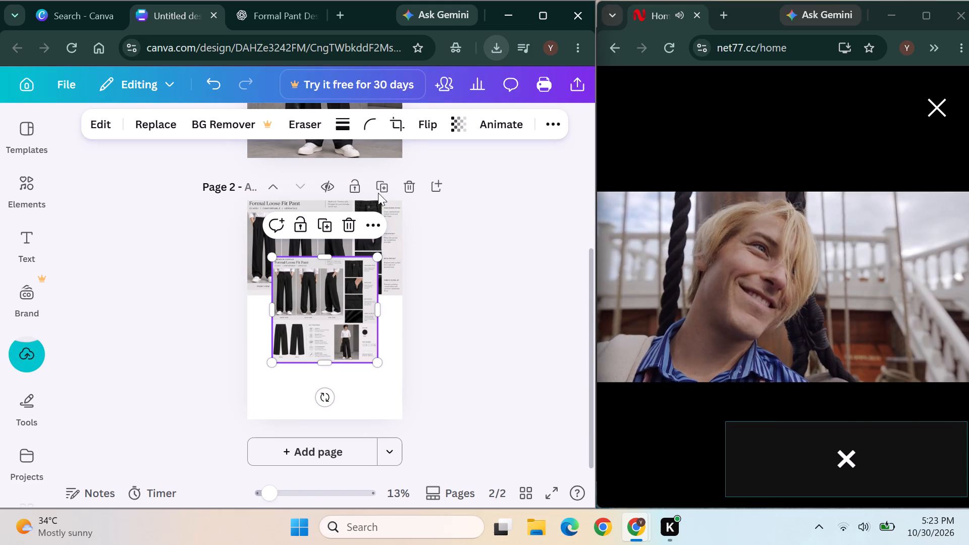
{"action": "left_click", "coordinate": [395, 123]}
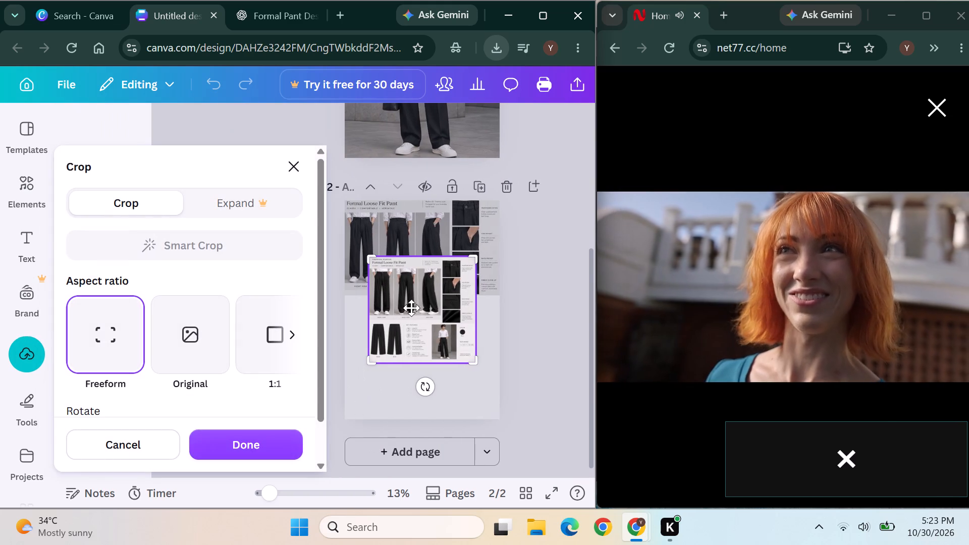
{"action": "left_click_drag", "start_coordinate": [476, 258], "coordinate": [426, 313]}
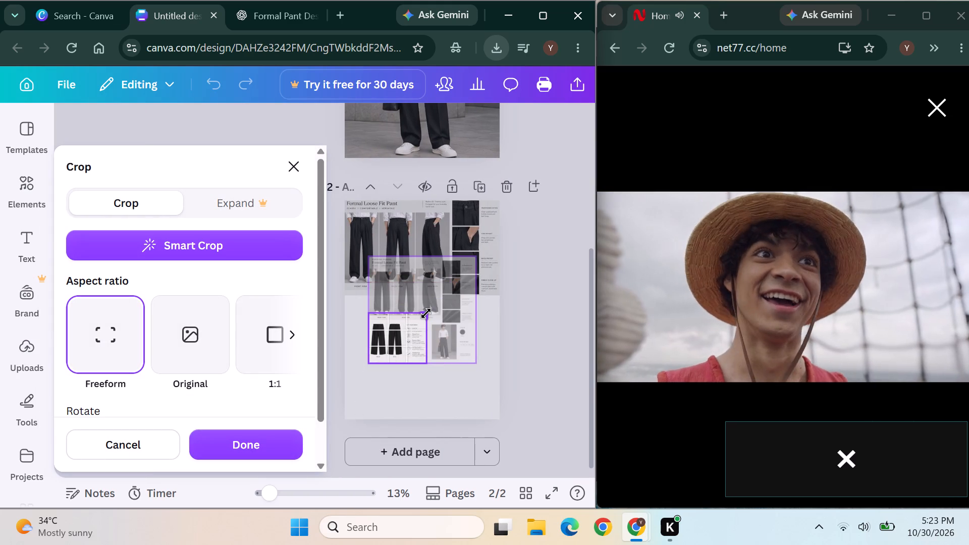
{"action": "left_click_drag", "start_coordinate": [426, 313], "coordinate": [430, 317]}
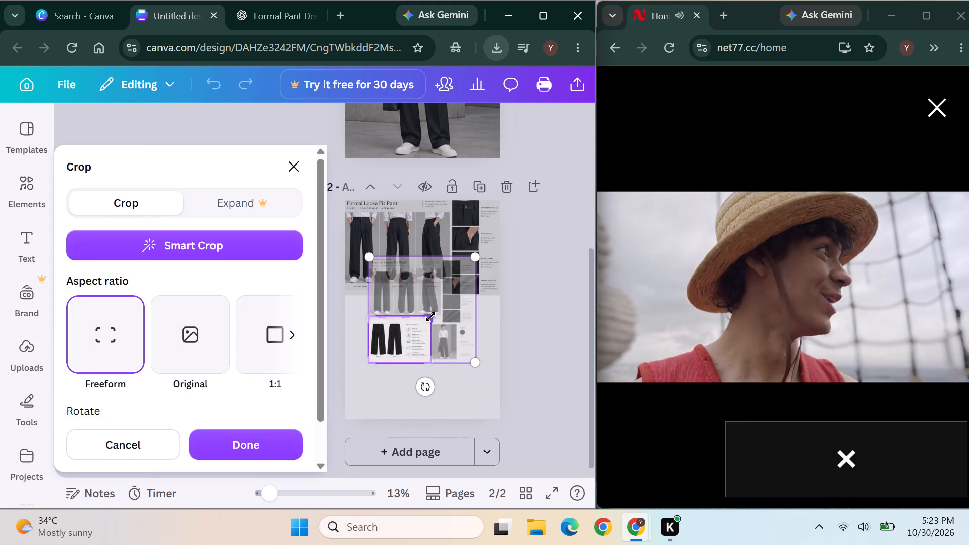
{"action": "left_click", "coordinate": [291, 431]}
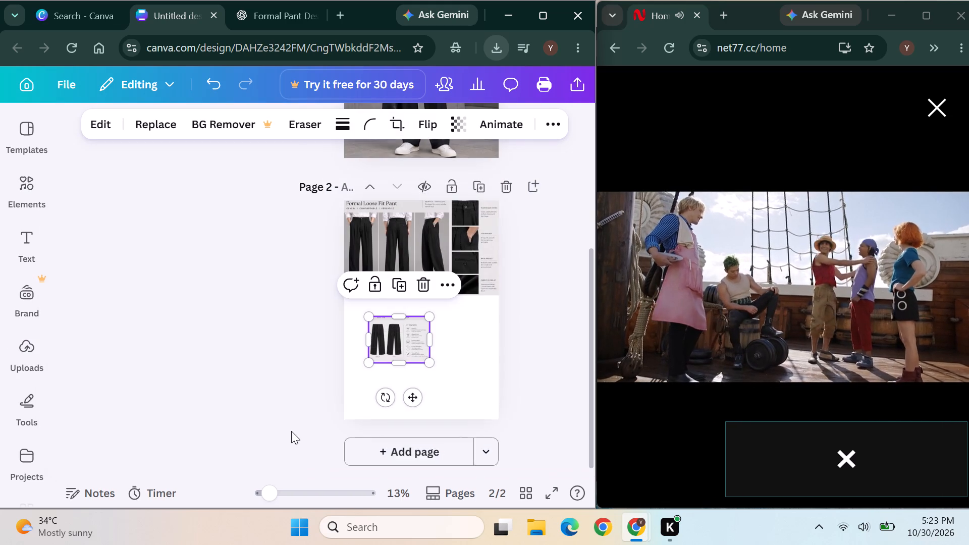
Enlarge the cropped key features image to about 46.4 by 35 so it fills page 2 below the trouser views.
{"action": "left_click_drag", "start_coordinate": [335, 364], "coordinate": [425, 427]}
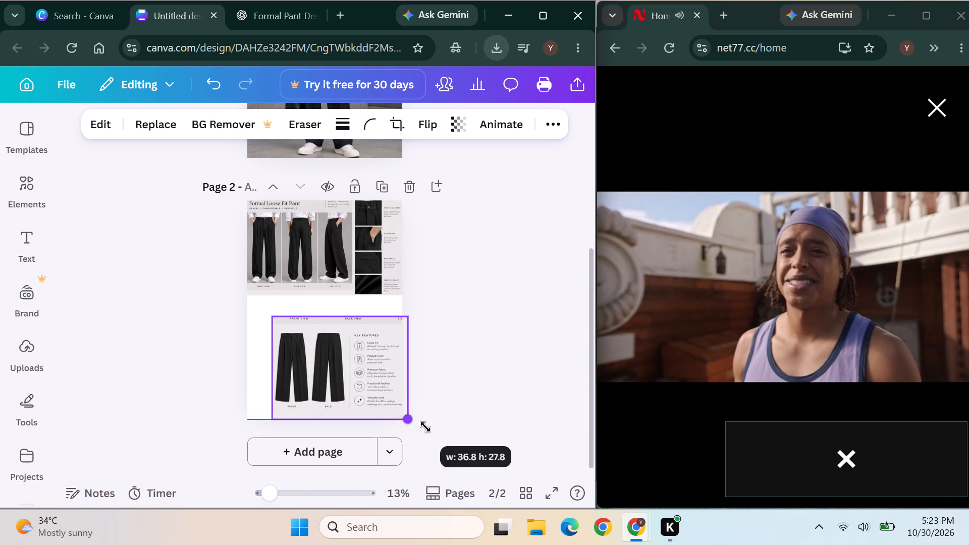
{"action": "left_click_drag", "start_coordinate": [425, 427], "coordinate": [461, 442]}
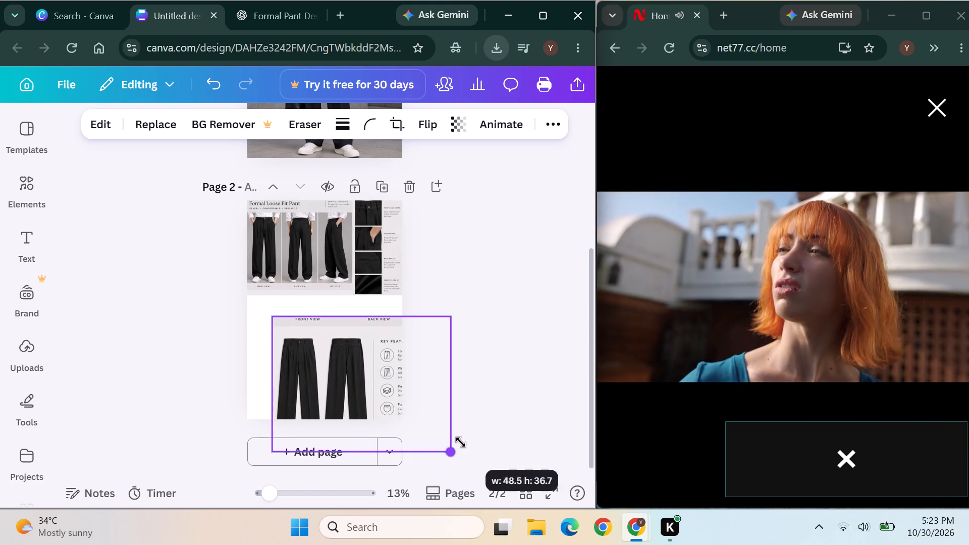
{"action": "left_click_drag", "start_coordinate": [461, 442], "coordinate": [411, 438]}
{"action": "left_click_drag", "start_coordinate": [278, 319], "coordinate": [249, 299]}
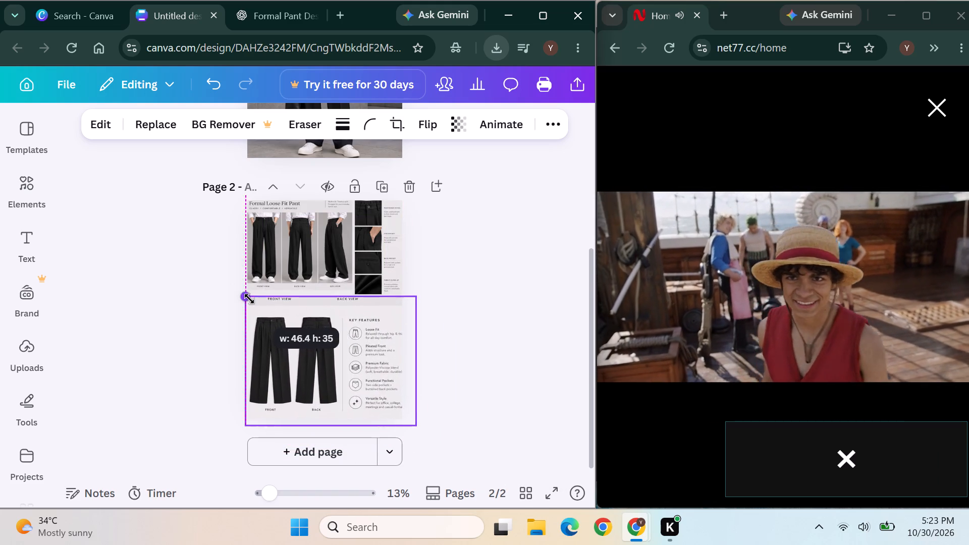
{"action": "left_click_drag", "start_coordinate": [249, 299], "coordinate": [248, 298]}
{"action": "left_click", "coordinate": [472, 283]}
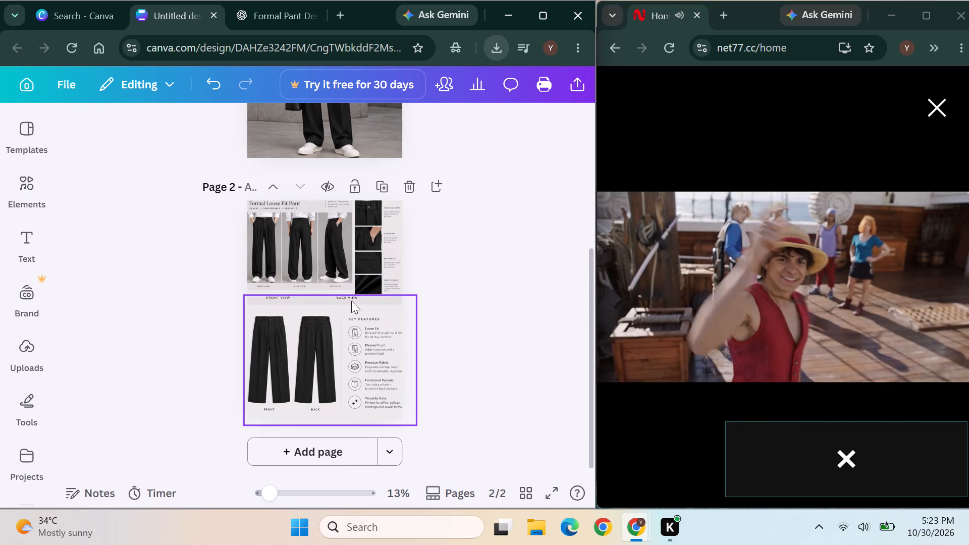
{"action": "left_click", "coordinate": [463, 251]}
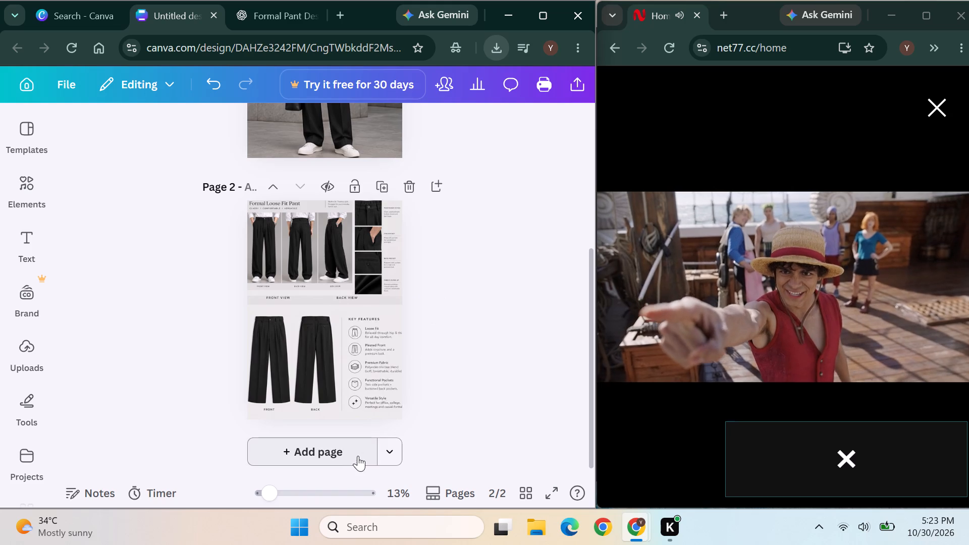
Add a third page and place the downloaded Formal Loose-Fit Trousers Colorway Lookbook image on it.
{"action": "left_click", "coordinate": [358, 456]}
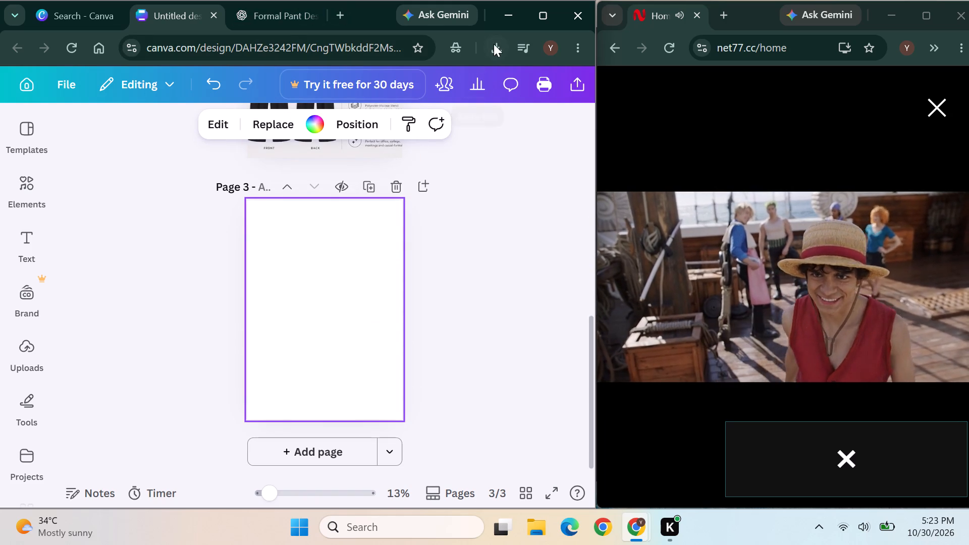
{"action": "left_click", "coordinate": [494, 44]}
{"action": "left_click_drag", "start_coordinate": [364, 139], "coordinate": [322, 289]}
{"action": "left_click", "coordinate": [468, 265]}
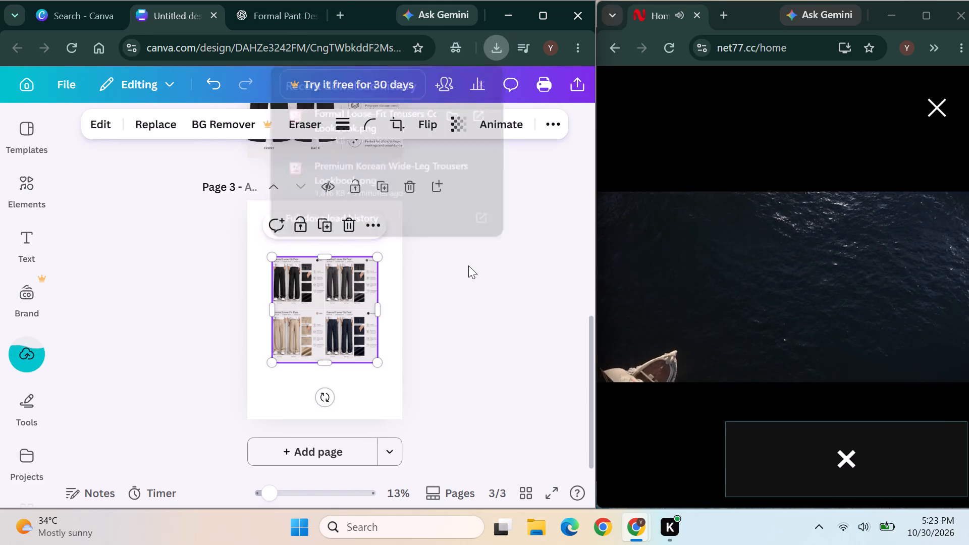
Crop the colorway lookbook image on page 3 to only its upper-right quarter with the Charcoal Grey trousers.
{"action": "left_click", "coordinate": [367, 289]}
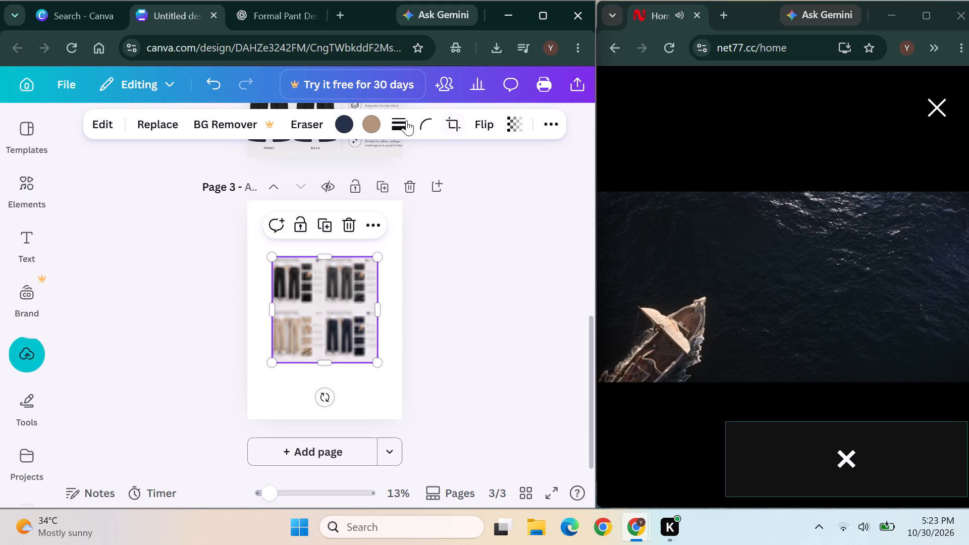
{"action": "left_click", "coordinate": [350, 306]}
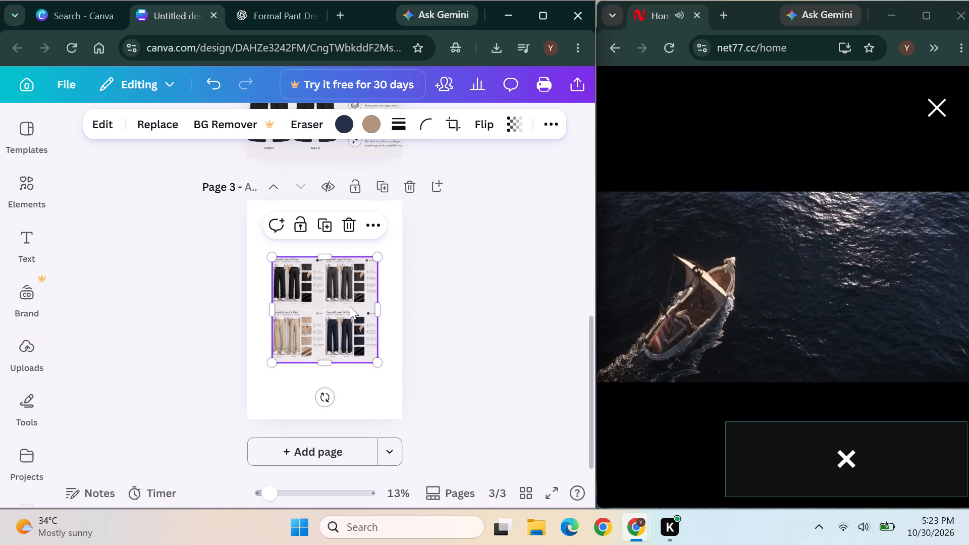
{"action": "left_click", "coordinate": [334, 284]}
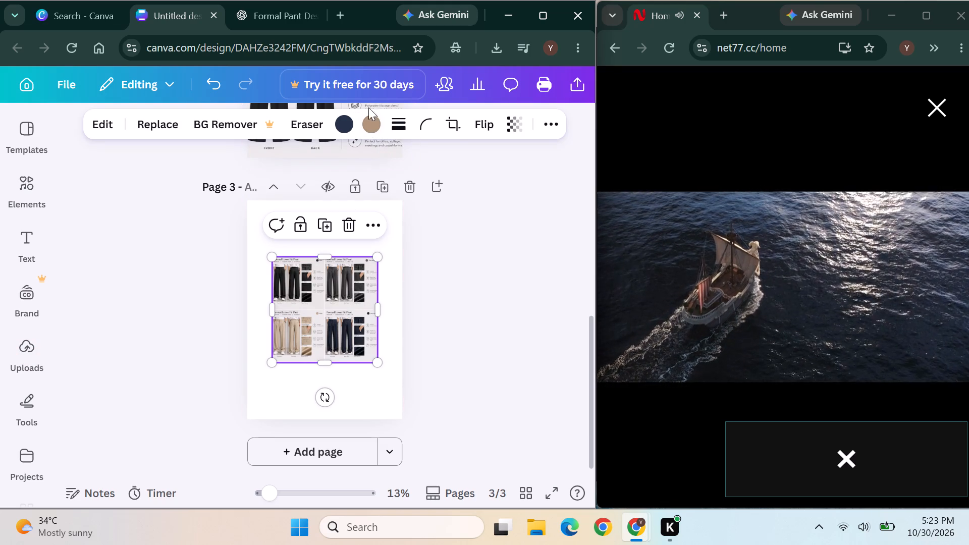
{"action": "left_click", "coordinate": [456, 124]}
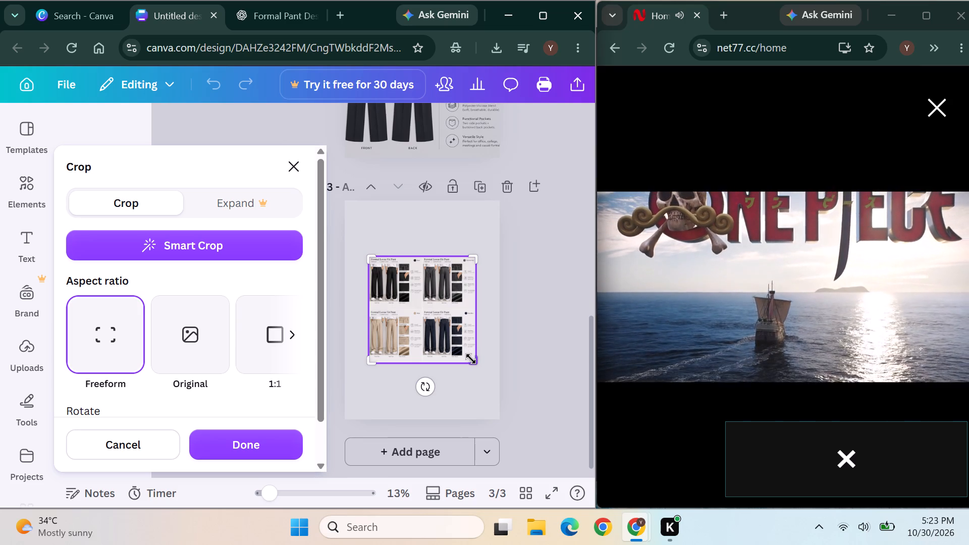
{"action": "left_click_drag", "start_coordinate": [471, 359], "coordinate": [485, 312]}
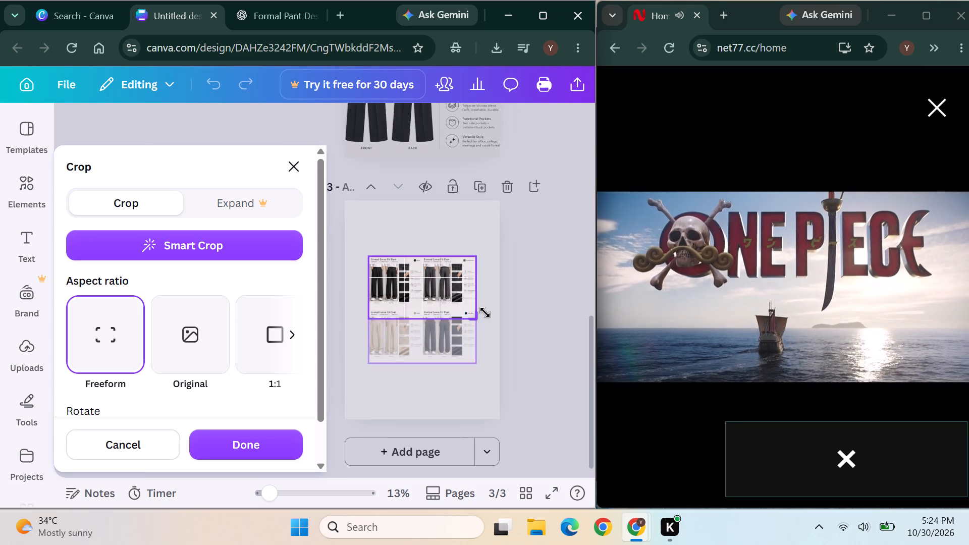
{"action": "left_click_drag", "start_coordinate": [485, 312], "coordinate": [483, 305]}
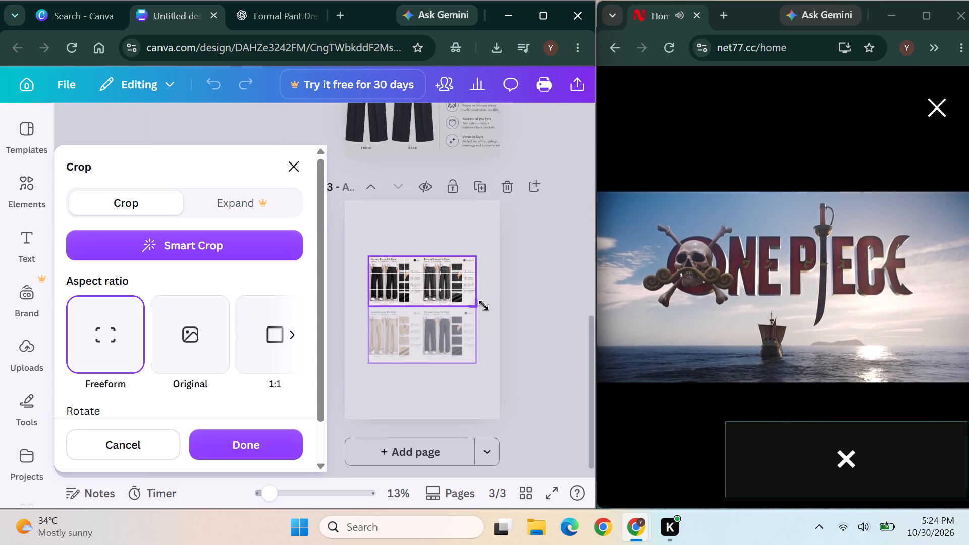
{"action": "left_click_drag", "start_coordinate": [483, 305], "coordinate": [482, 306]}
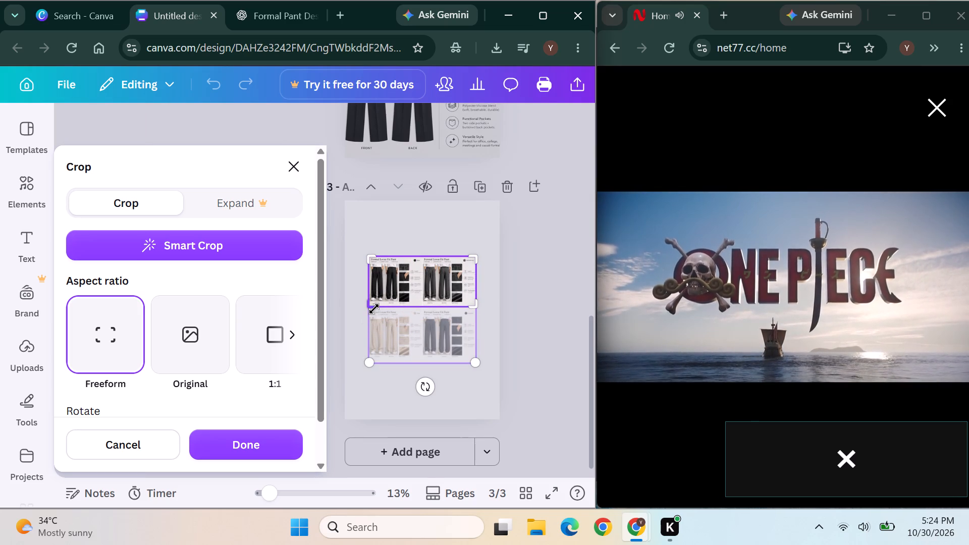
{"action": "left_click_drag", "start_coordinate": [373, 309], "coordinate": [420, 306]}
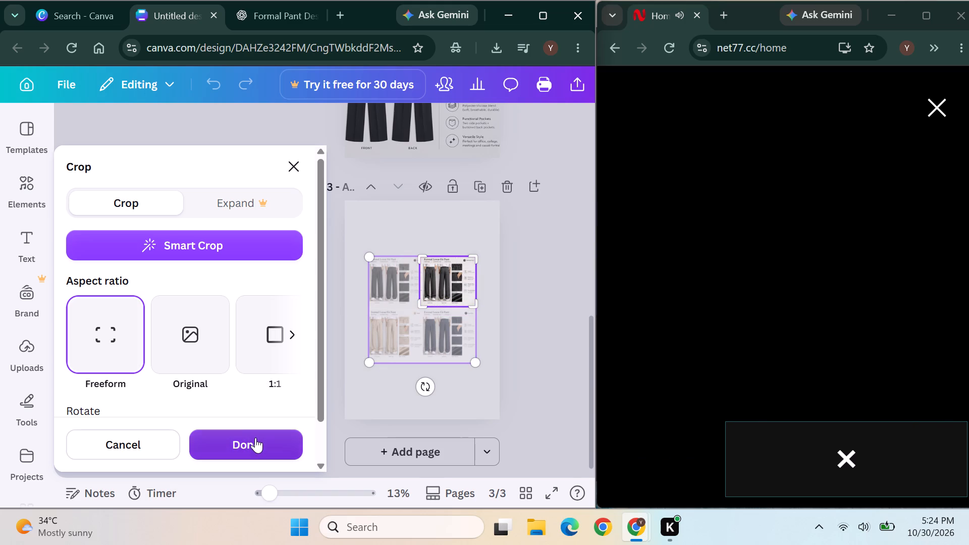
{"action": "left_click", "coordinate": [255, 438]}
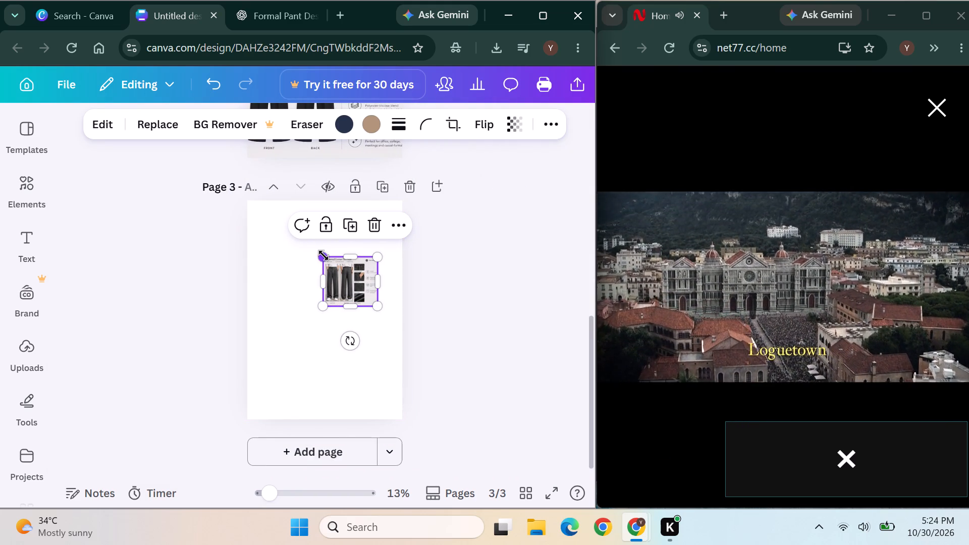
Enlarge the cropped Charcoal Grey trousers image on page 3 to about 52 by 46, with its left side flush to the page edge.
{"action": "left_click_drag", "start_coordinate": [324, 255], "coordinate": [244, 231]}
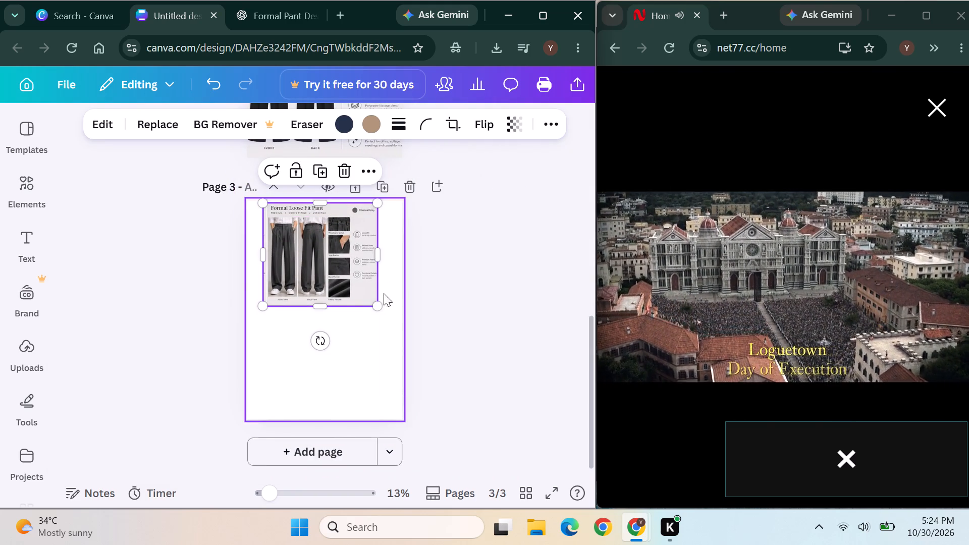
{"action": "left_click_drag", "start_coordinate": [380, 301], "coordinate": [390, 443]}
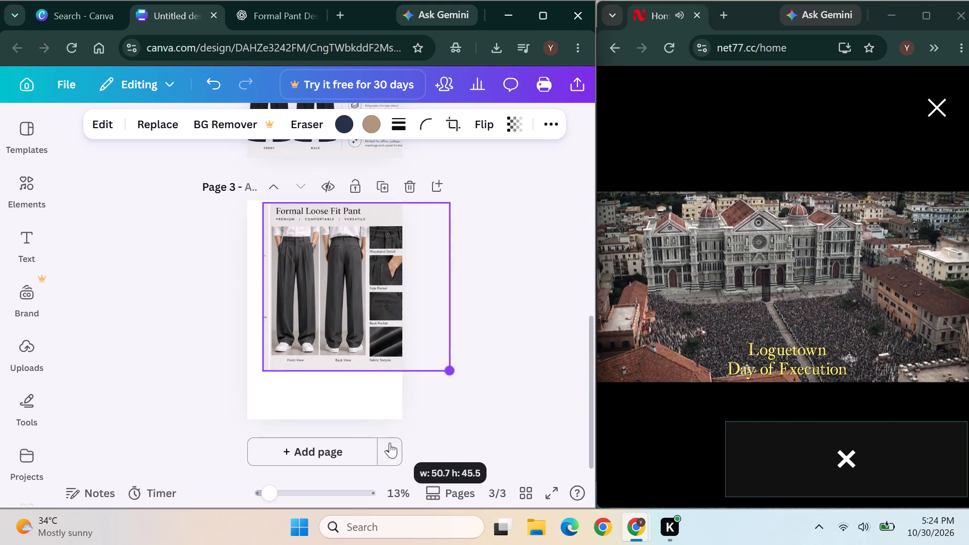
{"action": "left_click_drag", "start_coordinate": [390, 443], "coordinate": [390, 445]}
{"action": "left_click_drag", "start_coordinate": [342, 336], "coordinate": [287, 368]}
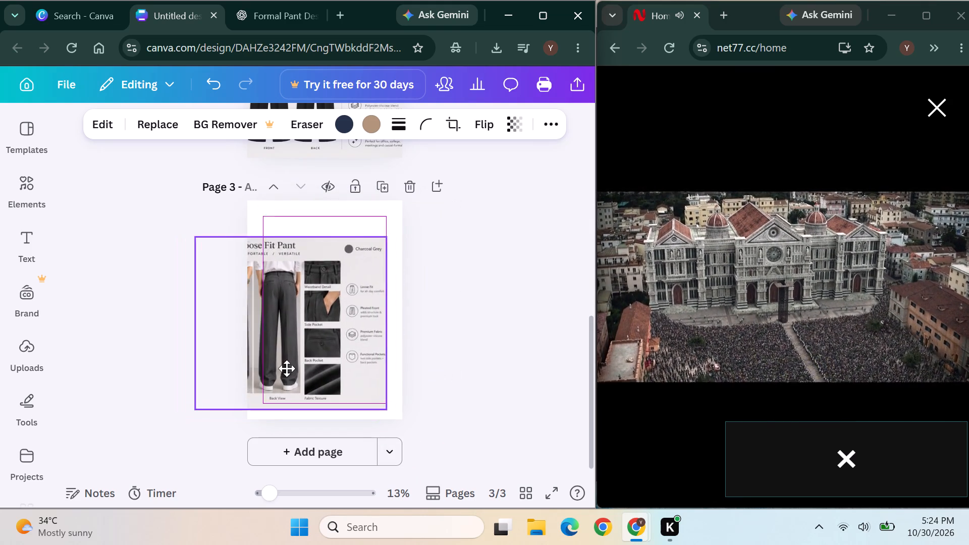
{"action": "left_click_drag", "start_coordinate": [287, 368], "coordinate": [324, 316]}
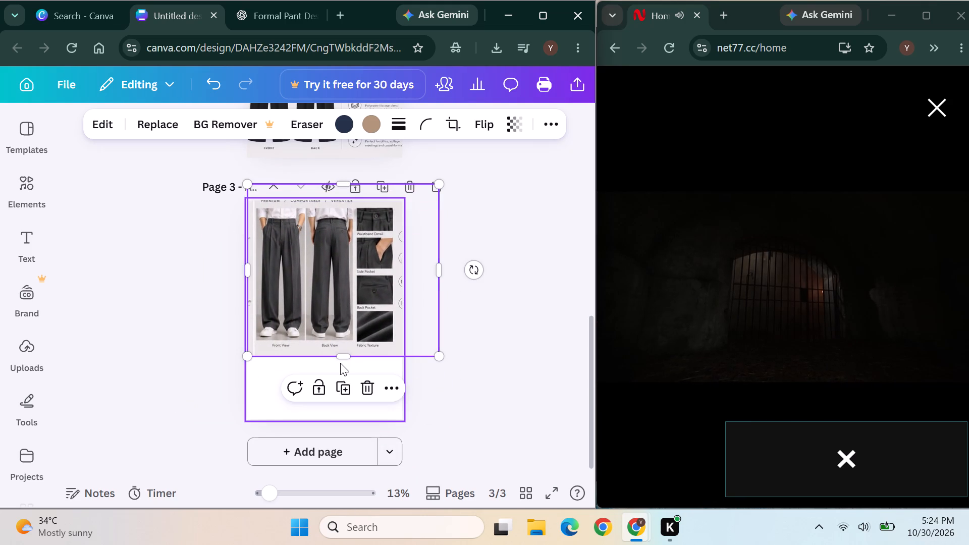
{"action": "left_click_drag", "start_coordinate": [341, 357], "coordinate": [339, 452]}
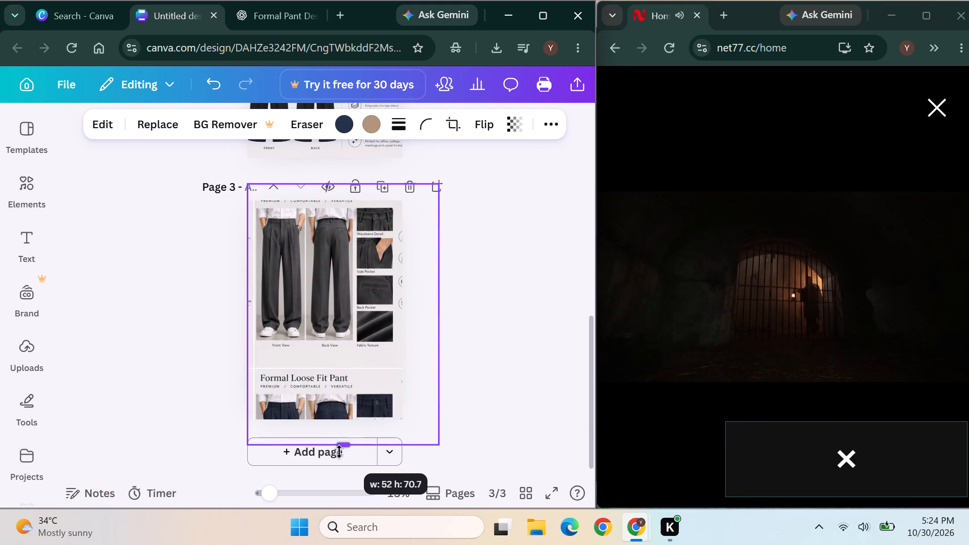
{"action": "left_click_drag", "start_coordinate": [339, 452], "coordinate": [370, 370]}
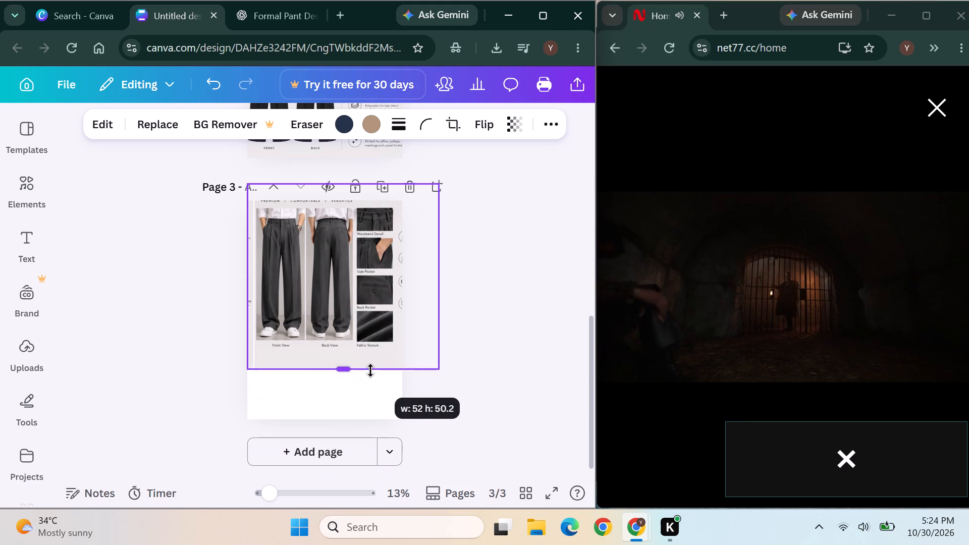
{"action": "left_click_drag", "start_coordinate": [370, 370], "coordinate": [385, 355]}
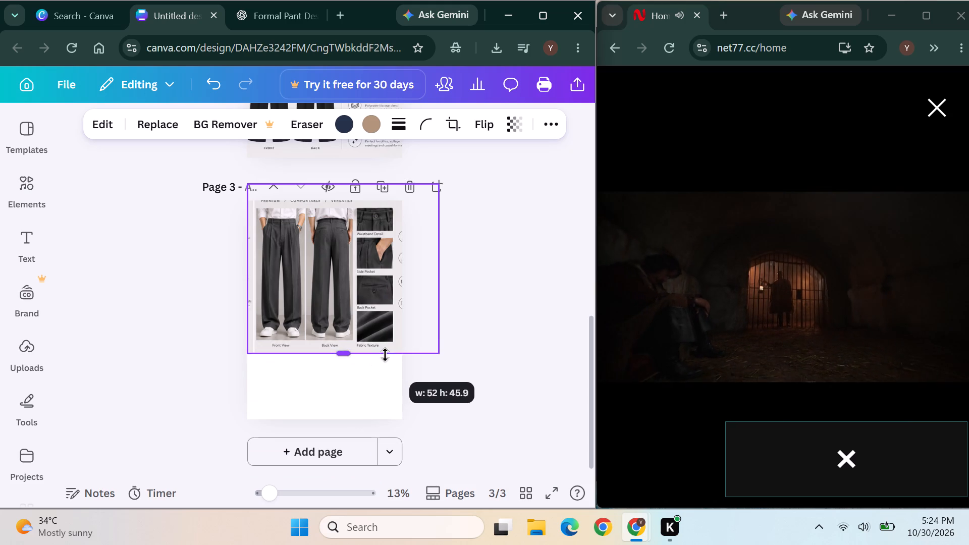
{"action": "left_click_drag", "start_coordinate": [385, 355], "coordinate": [384, 356]}
Adjust the trousers image's height and position it flush with the page's left edge, leaving white bands above and below.
{"action": "left_click_drag", "start_coordinate": [349, 240], "coordinate": [332, 342]}
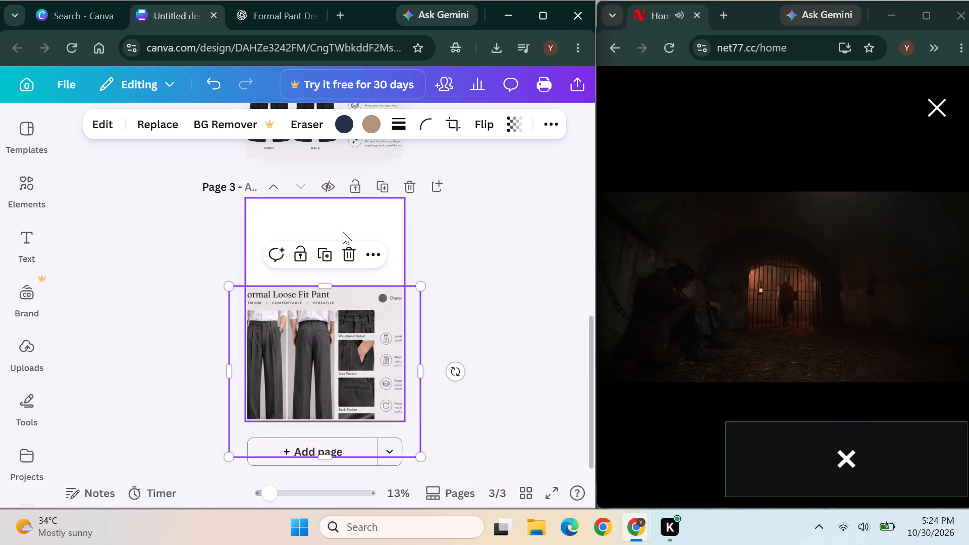
{"action": "left_click_drag", "start_coordinate": [323, 282], "coordinate": [336, 159]}
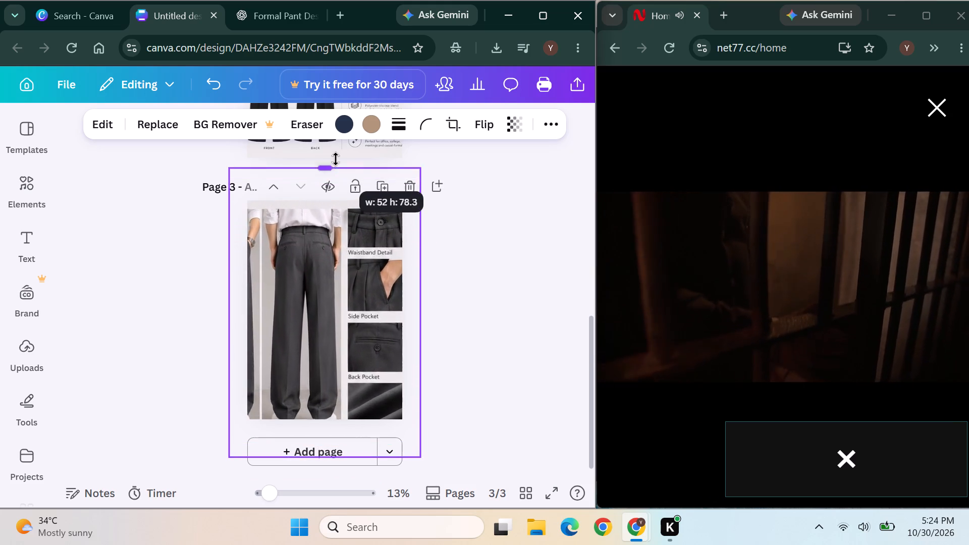
{"action": "left_click_drag", "start_coordinate": [336, 159], "coordinate": [321, 314]}
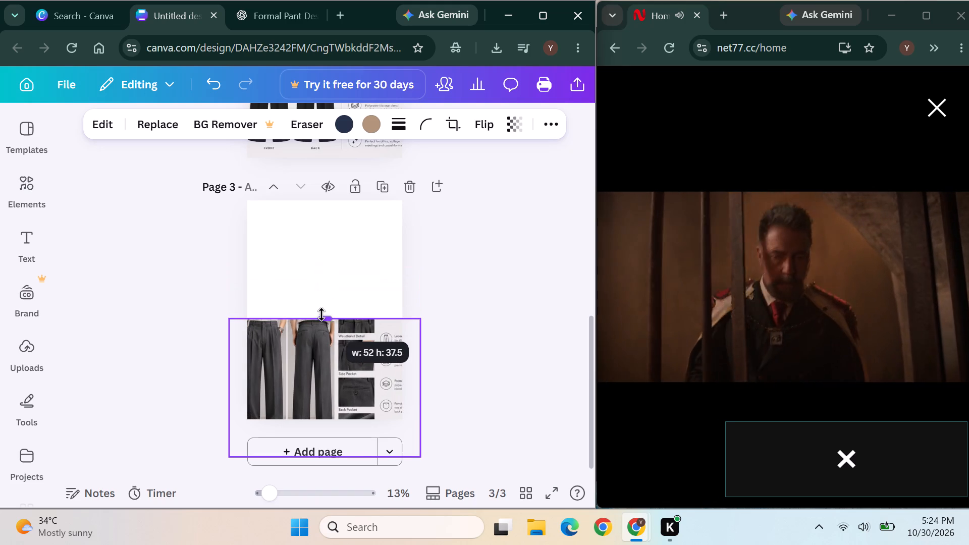
{"action": "left_click_drag", "start_coordinate": [321, 314], "coordinate": [339, 277]}
{"action": "left_click_drag", "start_coordinate": [322, 321], "coordinate": [345, 231]}
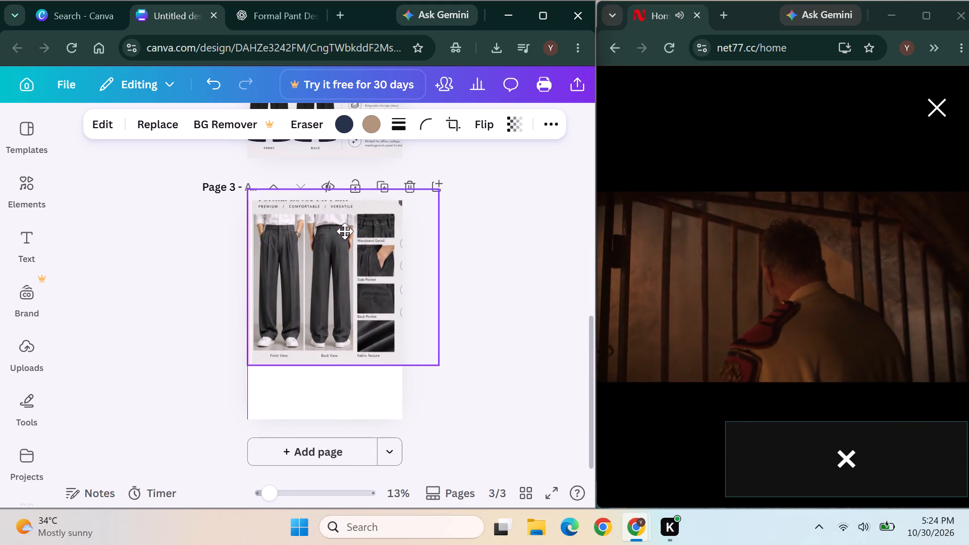
{"action": "left_click_drag", "start_coordinate": [345, 231], "coordinate": [344, 231]}
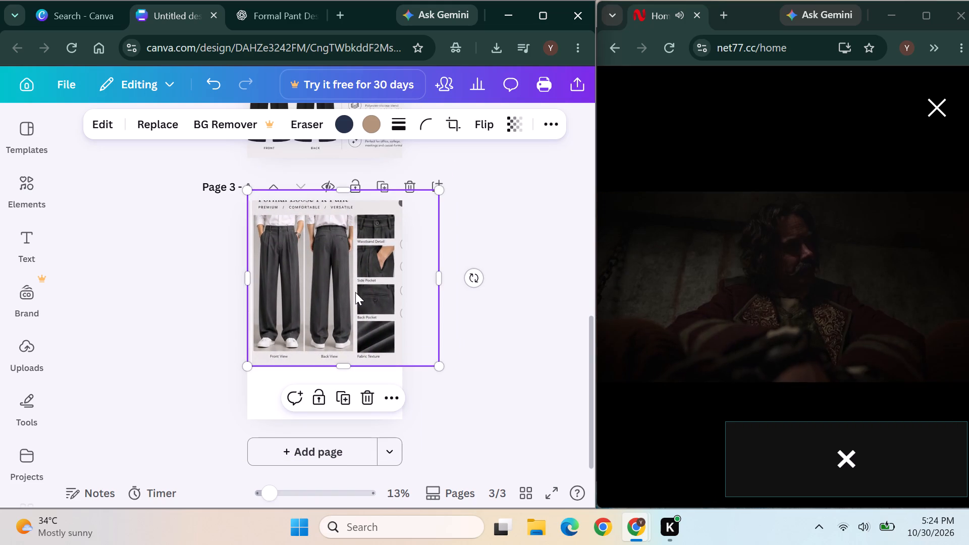
{"action": "left_click_drag", "start_coordinate": [353, 291], "coordinate": [356, 309]}
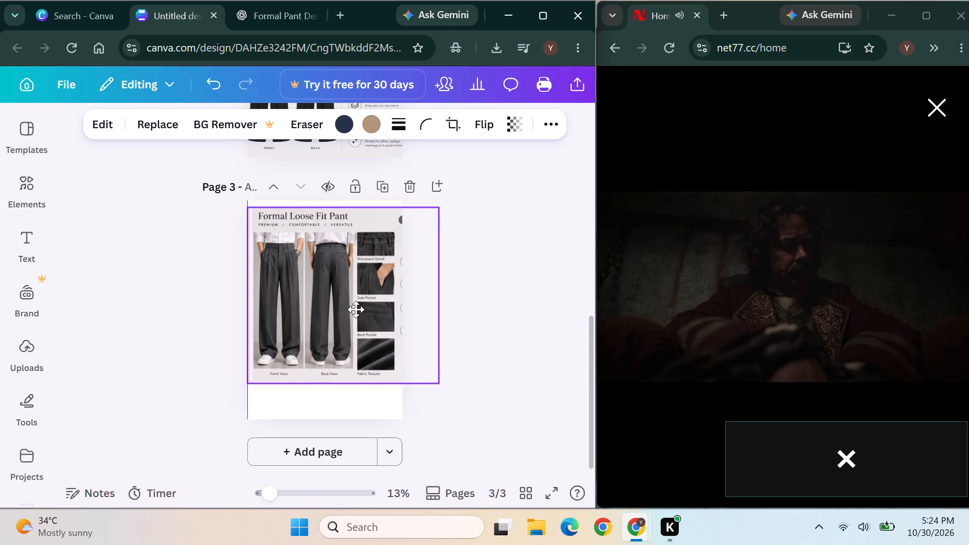
{"action": "left_click_drag", "start_coordinate": [356, 309], "coordinate": [354, 313]}
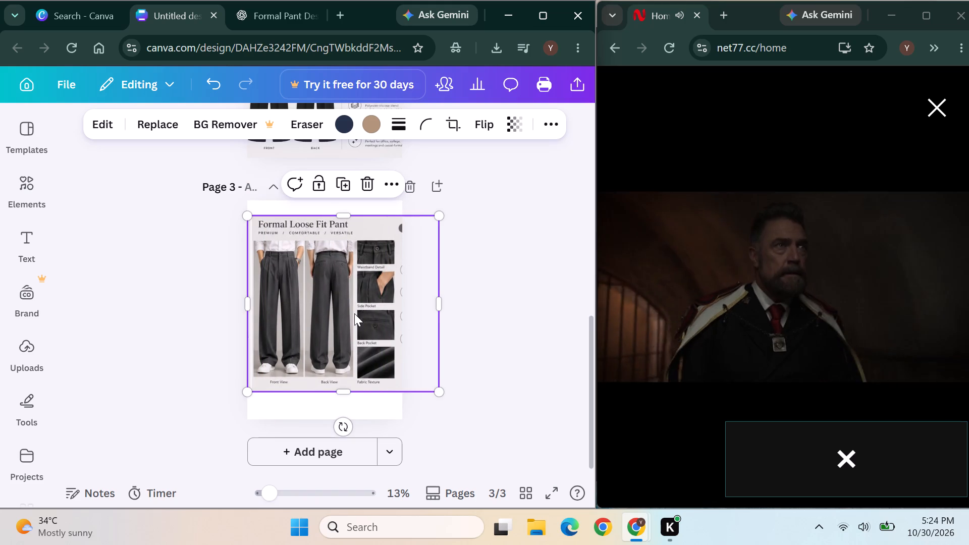
{"action": "left_click", "coordinate": [524, 269]}
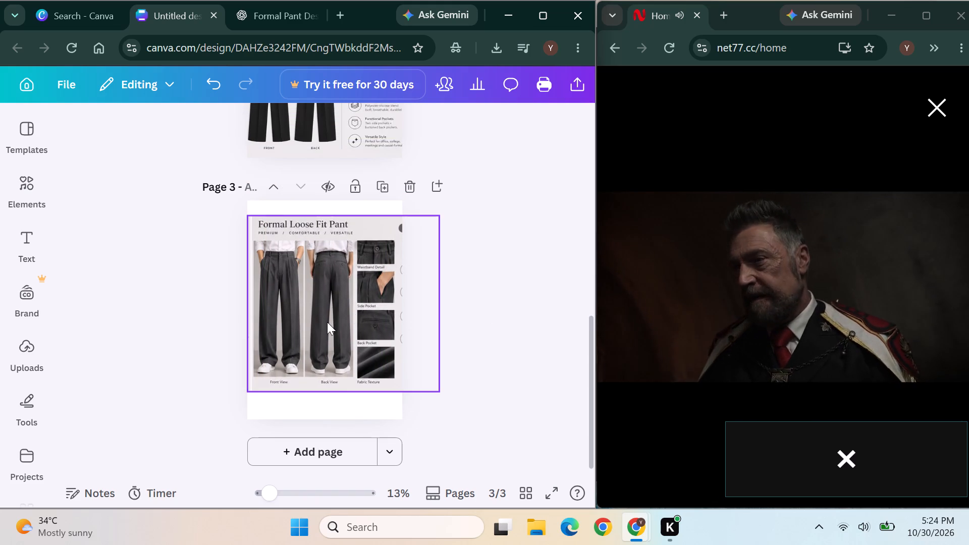
Shift the trousers image slightly to the right and shrink it a little from its upper-left corner, leaving a left margin.
{"action": "left_click_drag", "start_coordinate": [327, 322], "coordinate": [333, 323]}
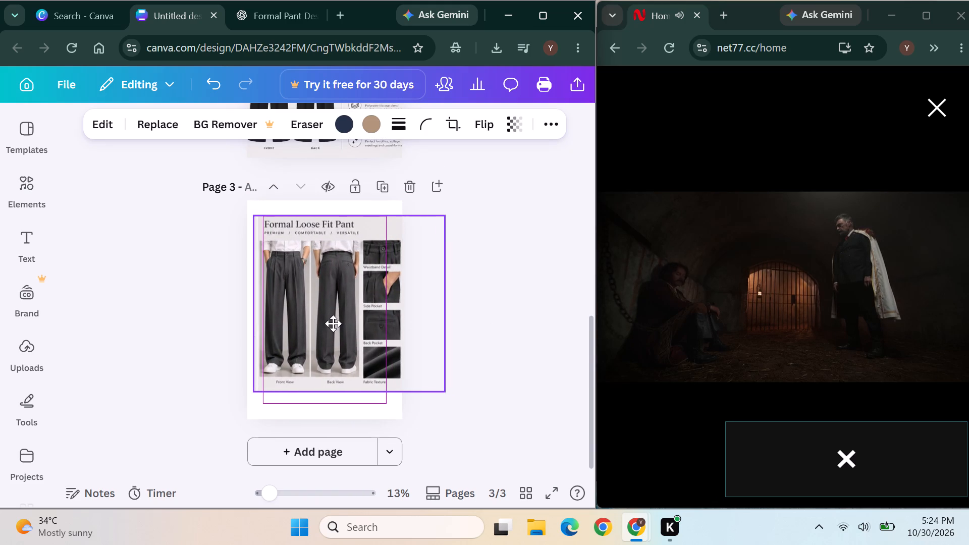
{"action": "left_click_drag", "start_coordinate": [333, 323], "coordinate": [332, 322]}
{"action": "left_click", "coordinate": [498, 245]}
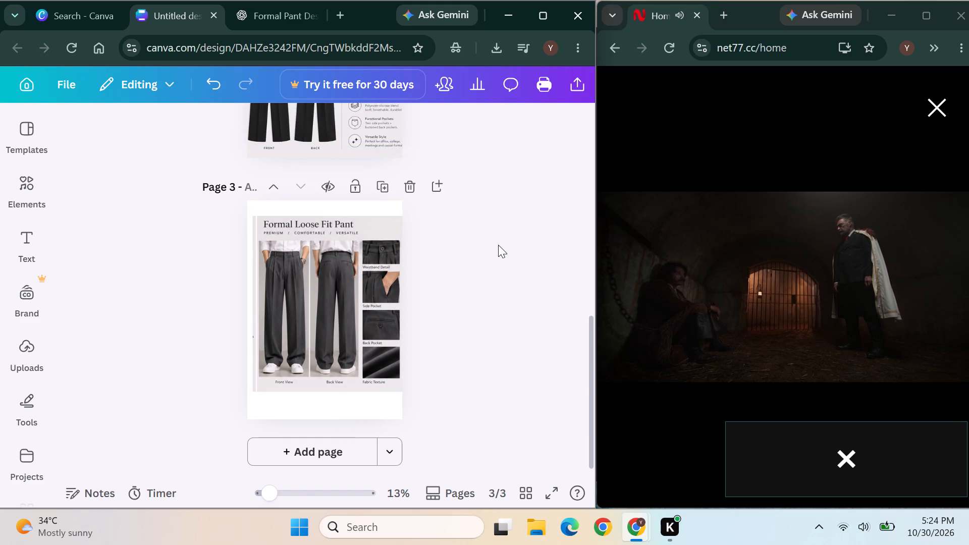
{"action": "left_click", "coordinate": [313, 274]}
{"action": "left_click_drag", "start_coordinate": [252, 217], "coordinate": [267, 212]}
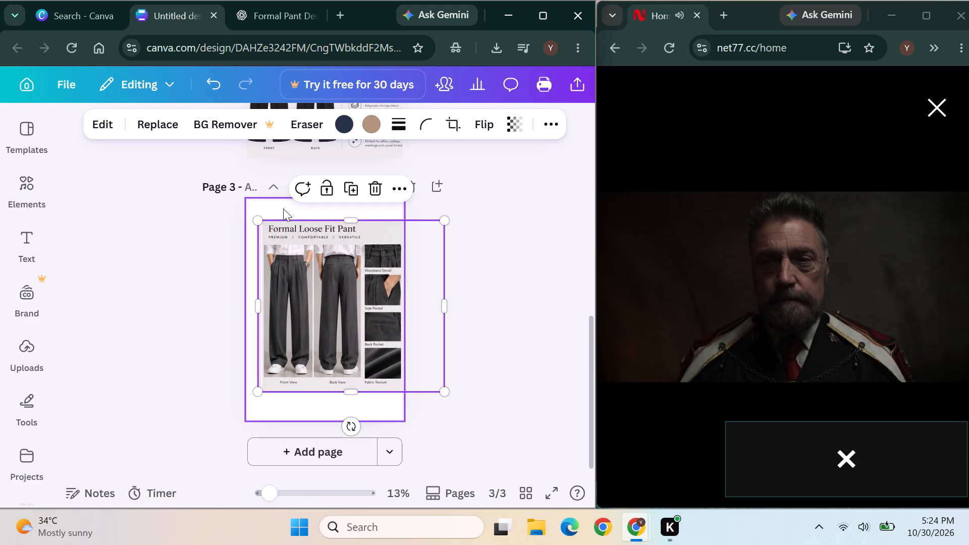
{"action": "left_click", "coordinate": [283, 211]}
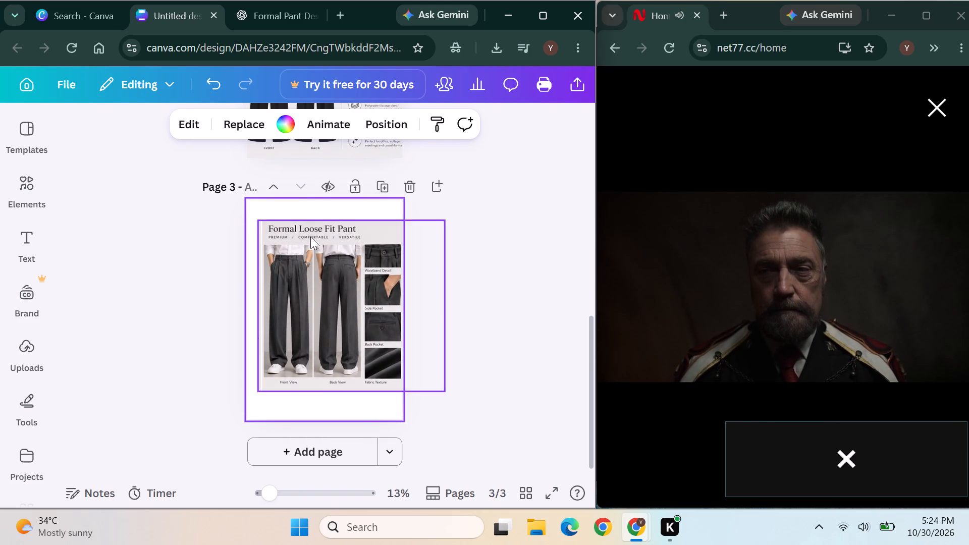
Recolour the trousers image's tan tone, trying the blue #1400ff and settling on the brown photo colour.
{"action": "left_click", "coordinate": [306, 251]}
{"action": "left_click", "coordinate": [367, 128]}
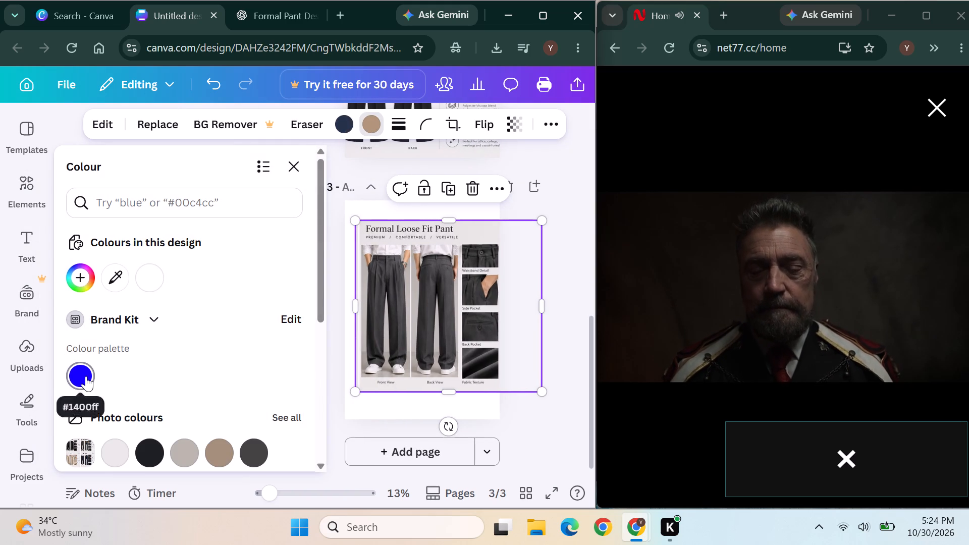
{"action": "left_click", "coordinate": [86, 376]}
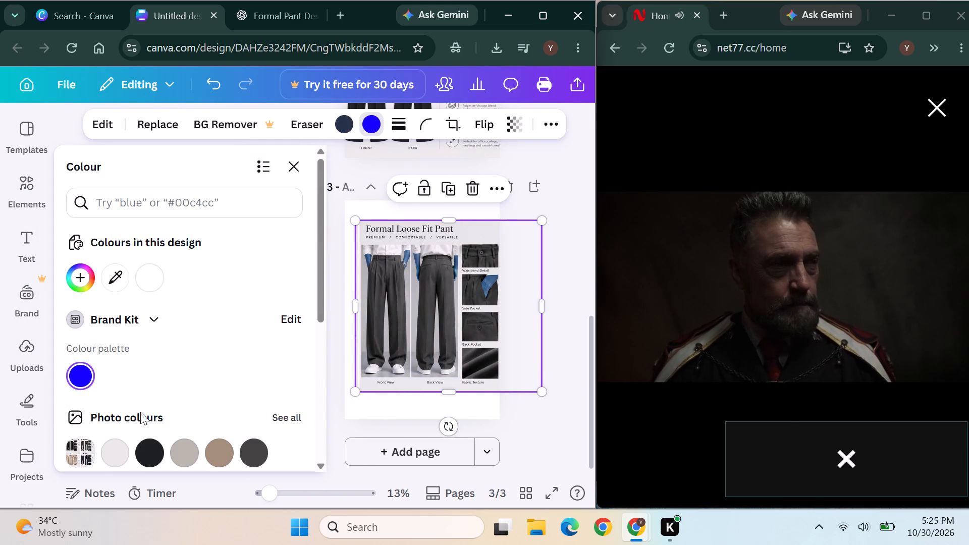
{"action": "left_click", "coordinate": [205, 446]}
{"action": "left_click", "coordinate": [220, 453]}
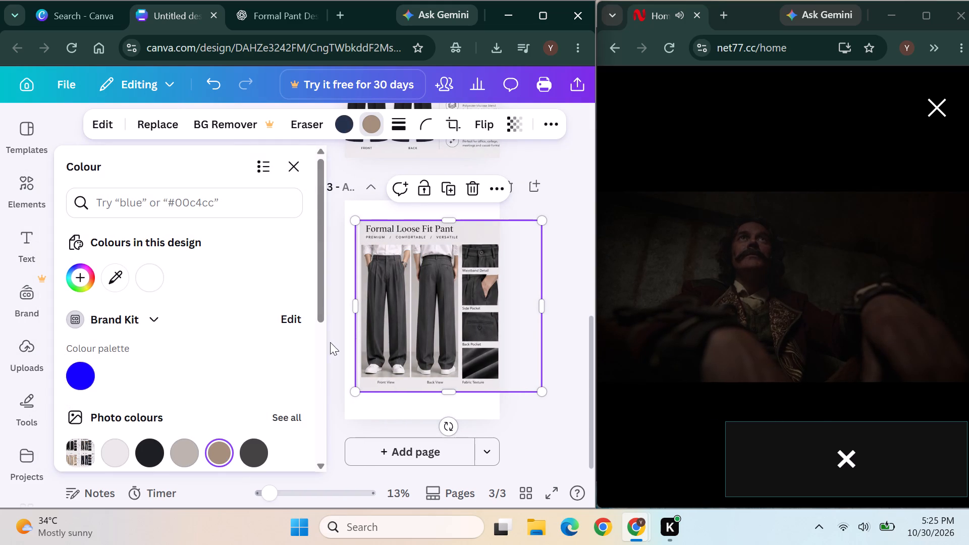
{"action": "left_click", "coordinate": [83, 367]}
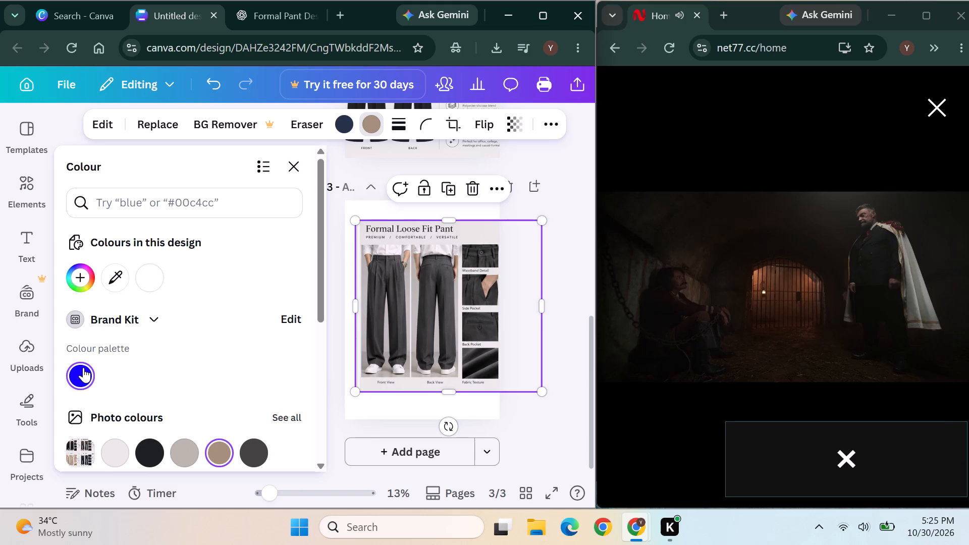
{"action": "left_click", "coordinate": [217, 460]}
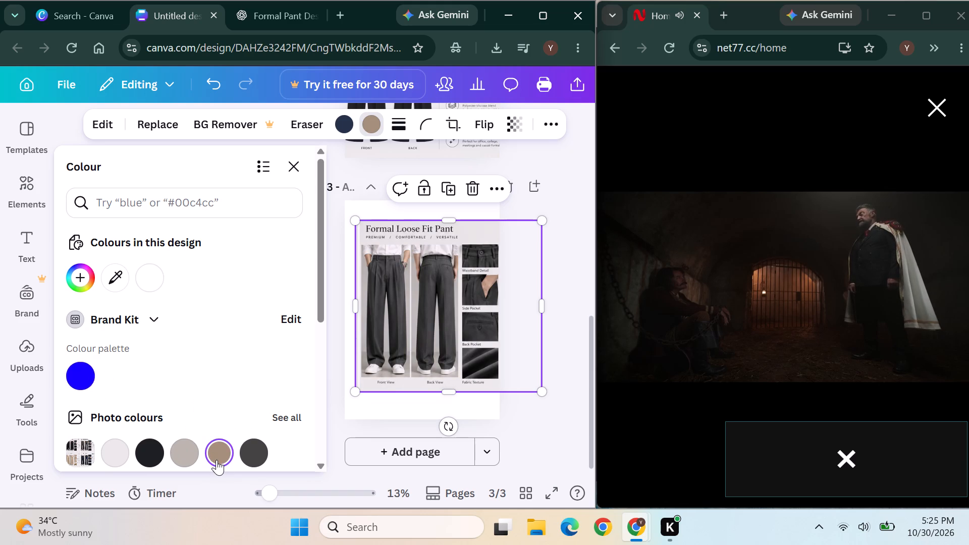
{"action": "left_click", "coordinate": [559, 211]}
Shrink the trousers image slightly from its lower-left corner.
{"action": "left_click_drag", "start_coordinate": [260, 390], "coordinate": [264, 390]}
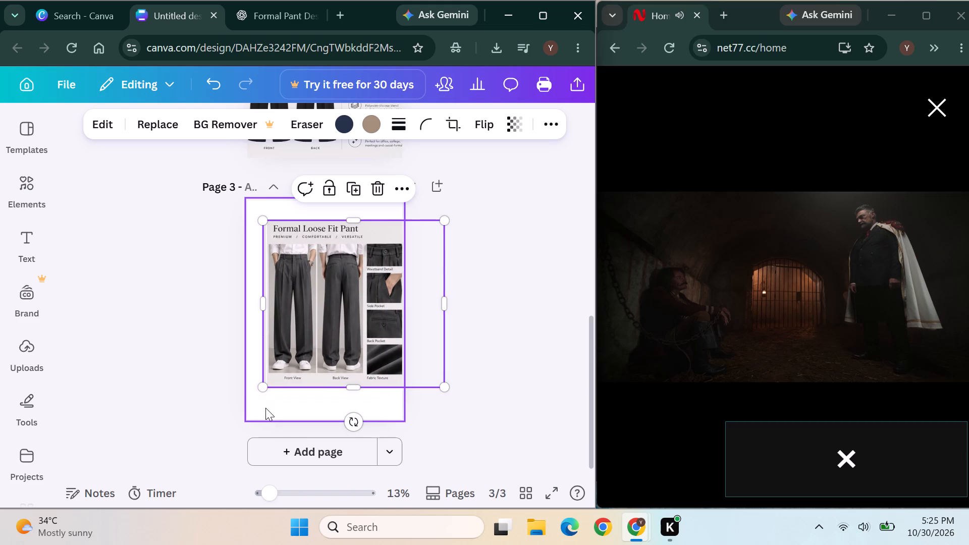
Set the background of page 3 to the brown colour already used in the design.
{"action": "left_click", "coordinate": [265, 408]}
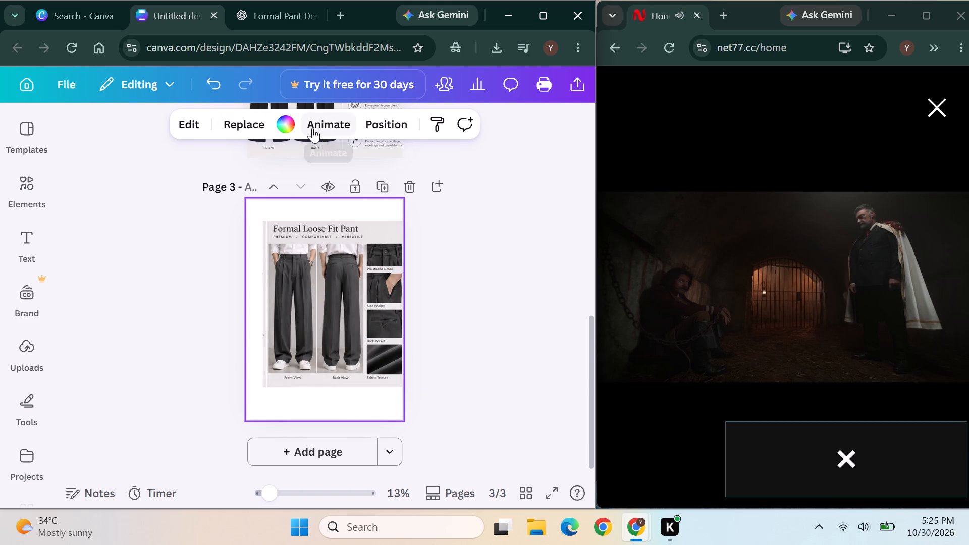
{"action": "left_click", "coordinate": [288, 124]}
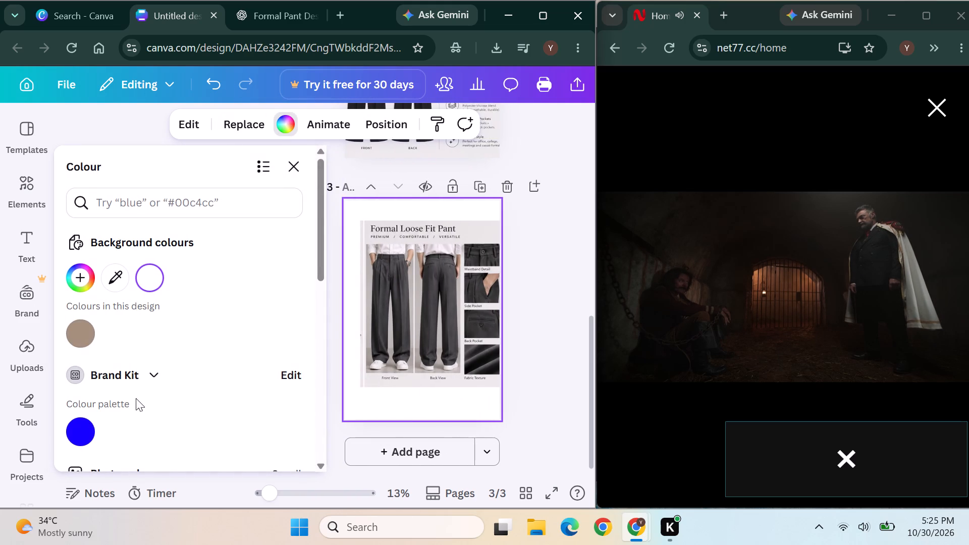
{"action": "left_click", "coordinate": [87, 329]}
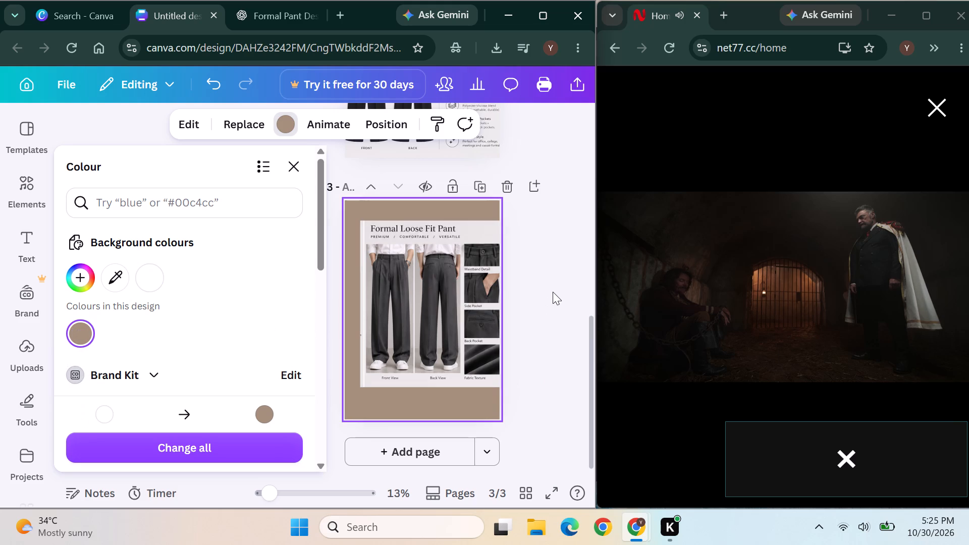
{"action": "left_click", "coordinate": [550, 268]}
Enlarge the trousers image and centre it vertically, flush with the page's left edge, leaving even brown bands above and below.
{"action": "left_click_drag", "start_coordinate": [323, 278], "coordinate": [321, 292]}
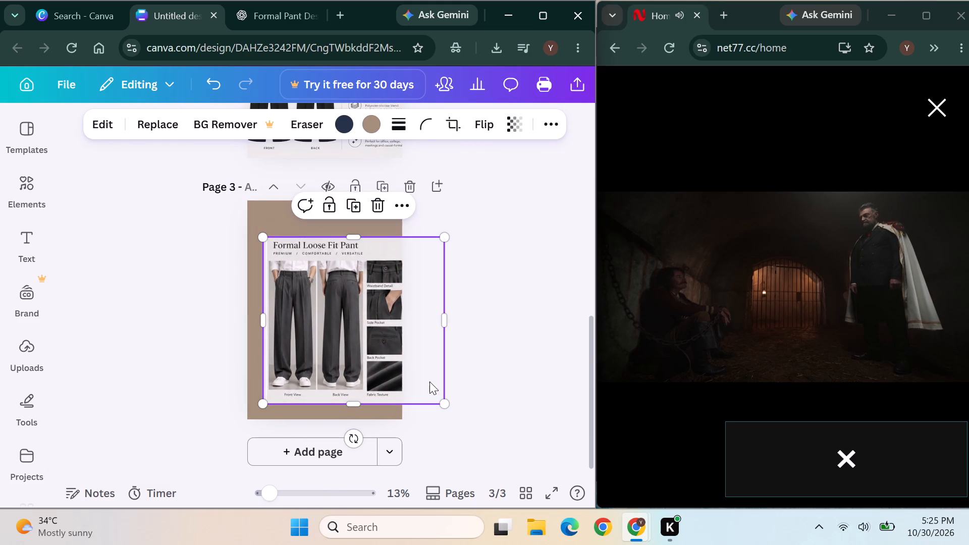
{"action": "left_click_drag", "start_coordinate": [450, 403], "coordinate": [473, 415]}
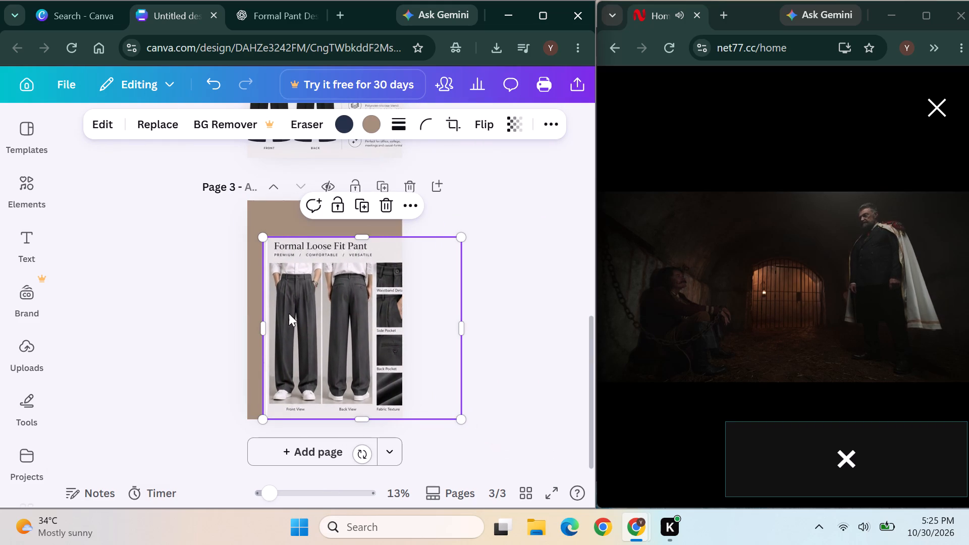
{"action": "left_click_drag", "start_coordinate": [279, 307], "coordinate": [260, 294]}
{"action": "left_click", "coordinate": [509, 231]}
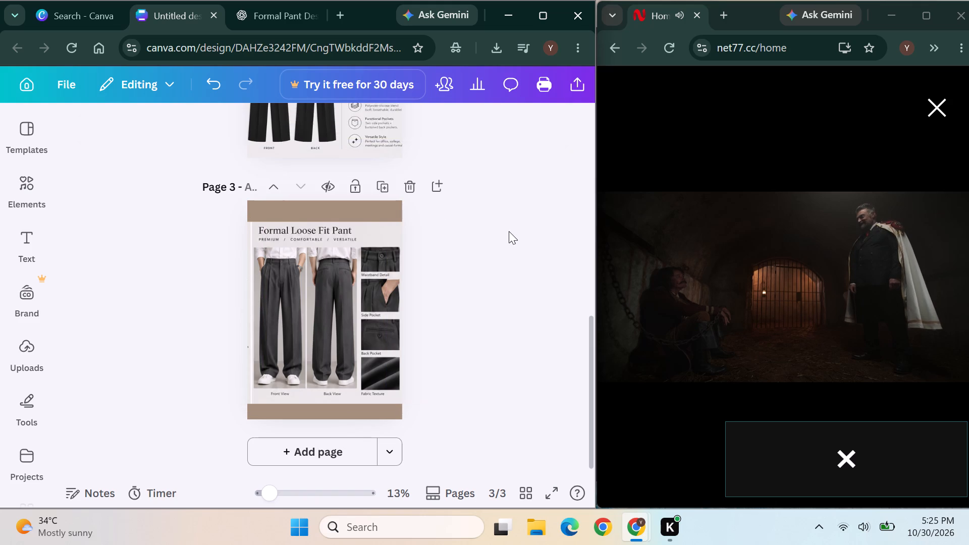
{"action": "left_click", "coordinate": [292, 281]}
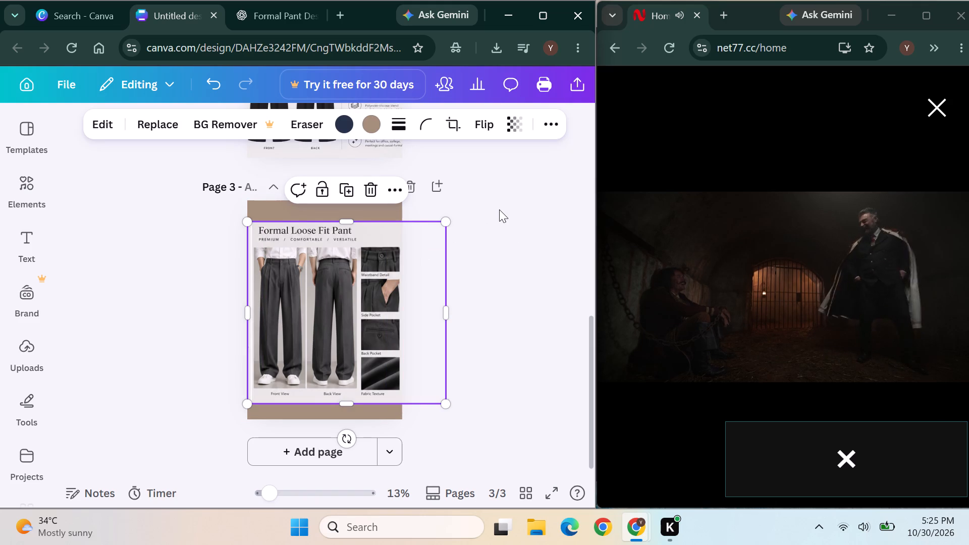
{"action": "left_click", "coordinate": [499, 209]}
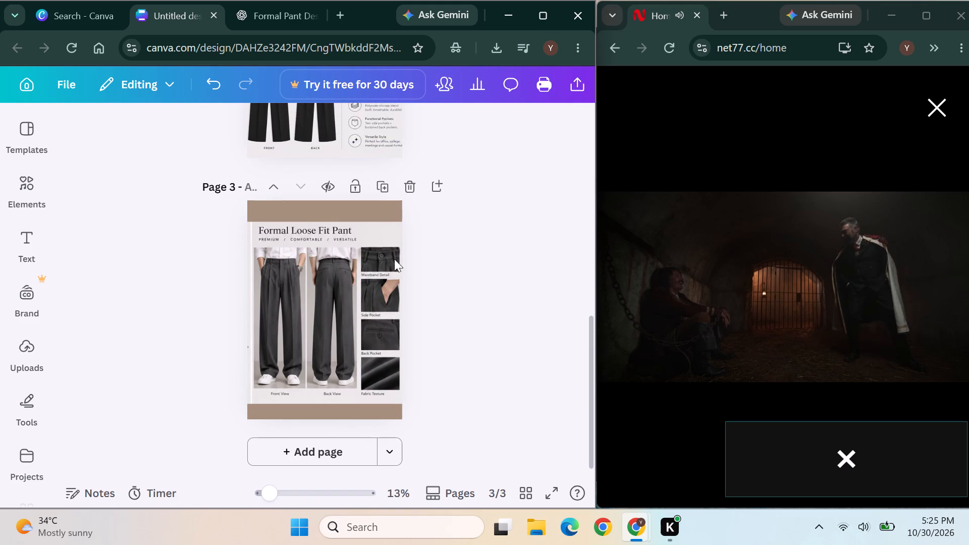
{"action": "left_click", "coordinate": [361, 276]}
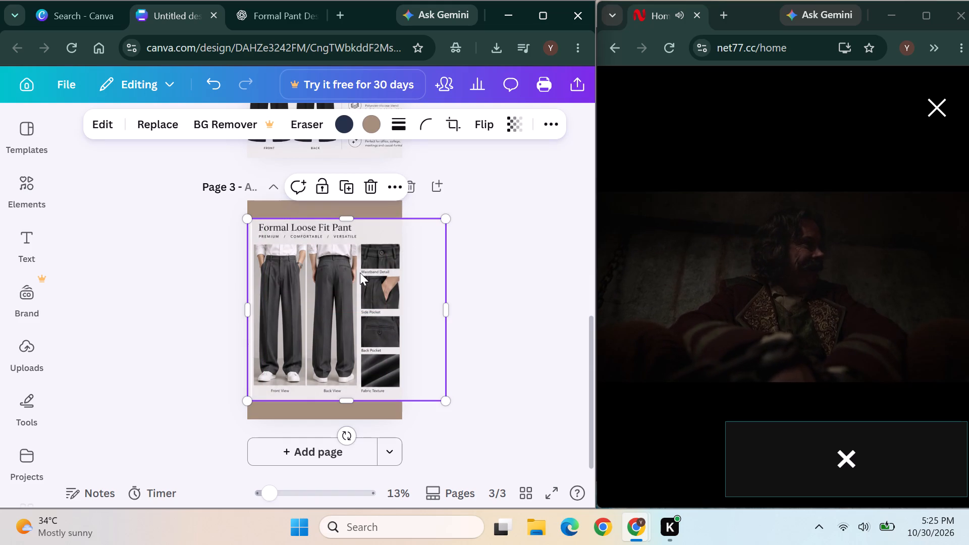
{"action": "left_click", "coordinate": [532, 221]}
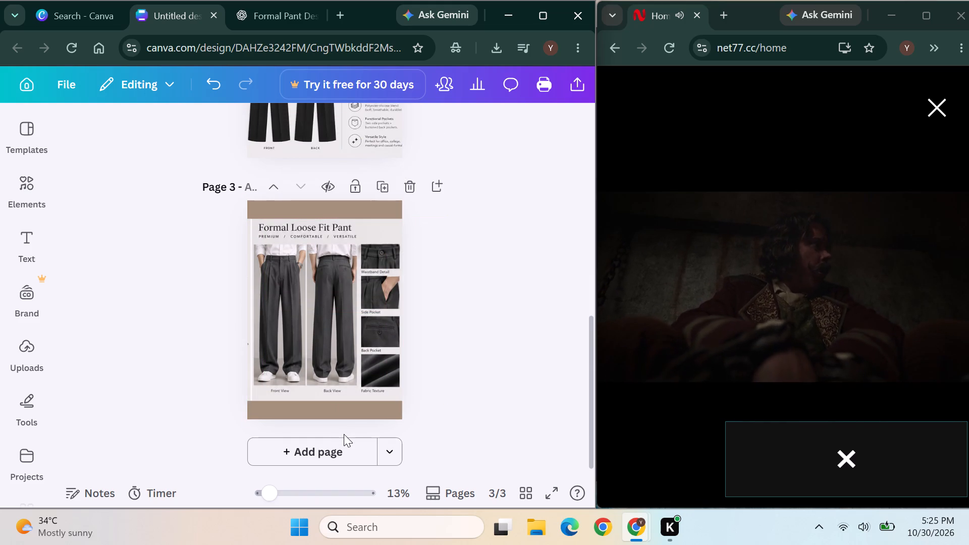
Add a fourth page and place the most recently downloaded Formal Loose-Fit Trousers lookbook image on it.
{"action": "left_click", "coordinate": [342, 449]}
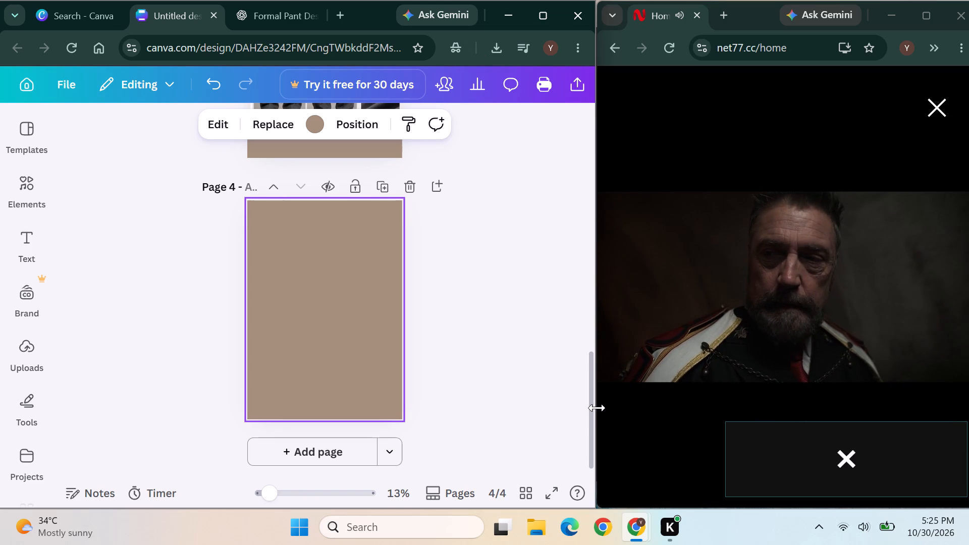
{"action": "left_click_drag", "start_coordinate": [590, 408], "coordinate": [575, 143]}
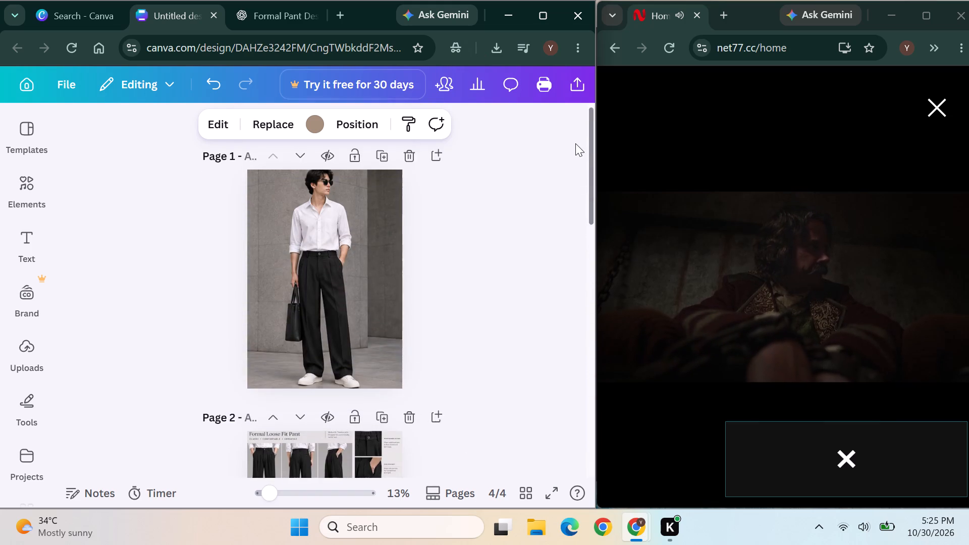
{"action": "left_click_drag", "start_coordinate": [575, 143], "coordinate": [572, 403]}
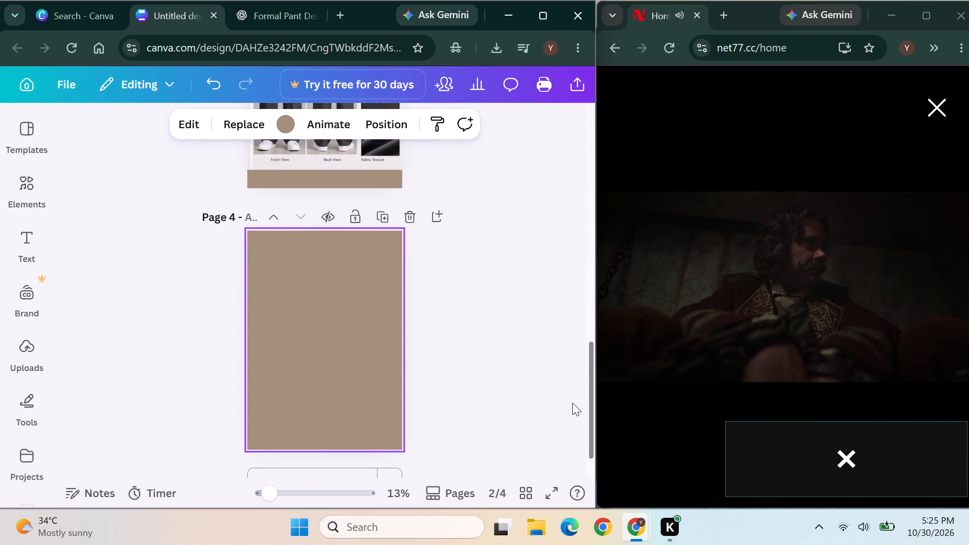
{"action": "left_click_drag", "start_coordinate": [572, 403], "coordinate": [570, 414]}
{"action": "left_click", "coordinate": [498, 51]}
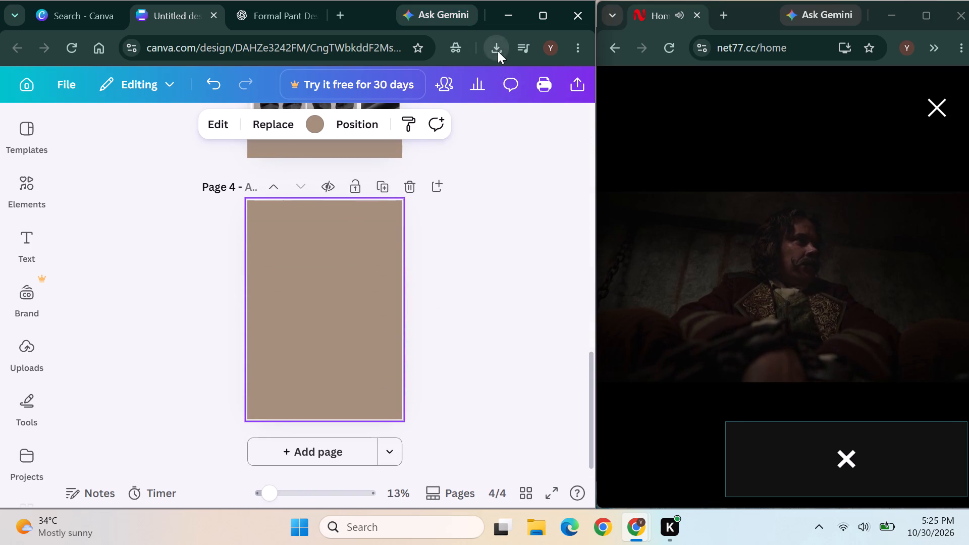
{"action": "left_click_drag", "start_coordinate": [388, 118], "coordinate": [341, 301]}
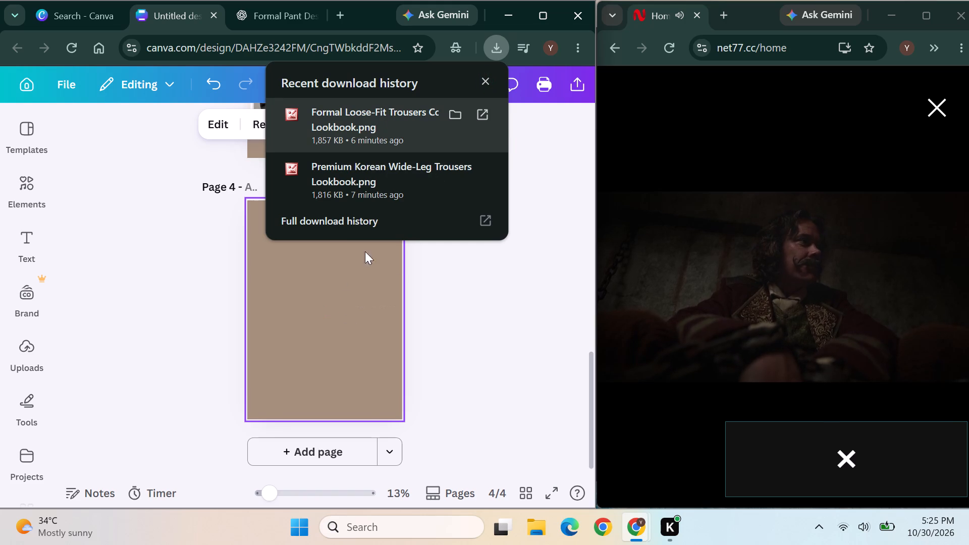
{"action": "left_click", "coordinate": [466, 279]}
{"action": "left_click", "coordinate": [332, 297]}
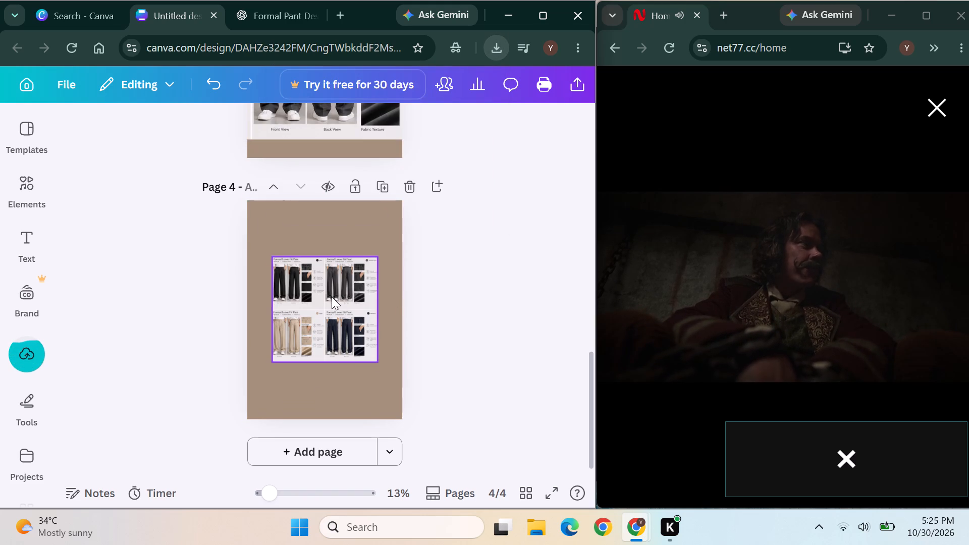
Crop the lookbook image on page 4 to its lower-right quarter, keeping only the navy trousers panel.
{"action": "left_click", "coordinate": [402, 115]}
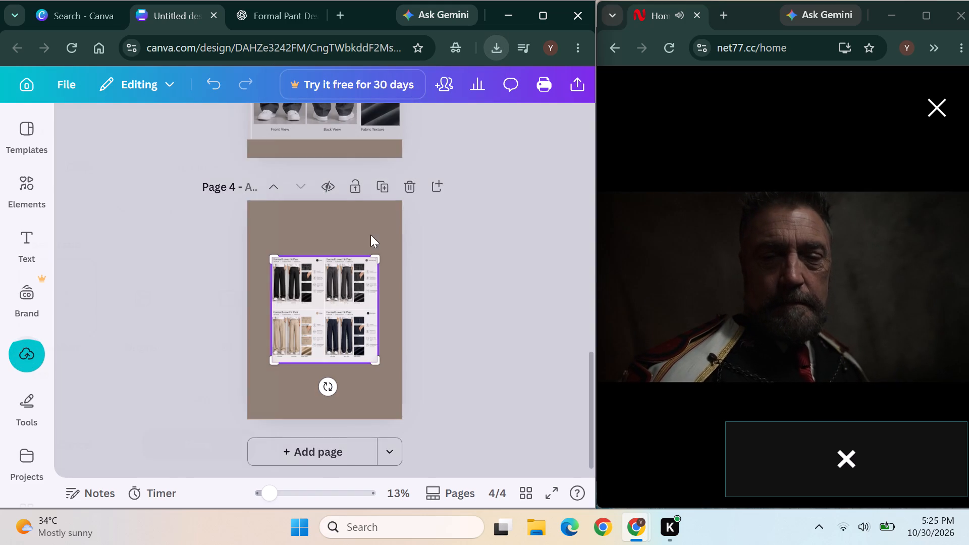
{"action": "left_click_drag", "start_coordinate": [374, 260], "coordinate": [411, 299]}
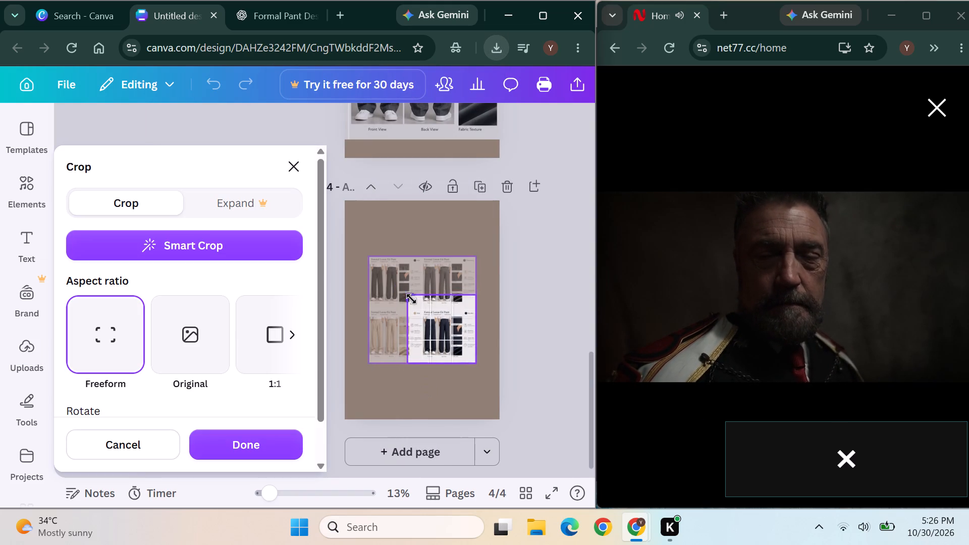
{"action": "left_click_drag", "start_coordinate": [411, 299], "coordinate": [423, 305]}
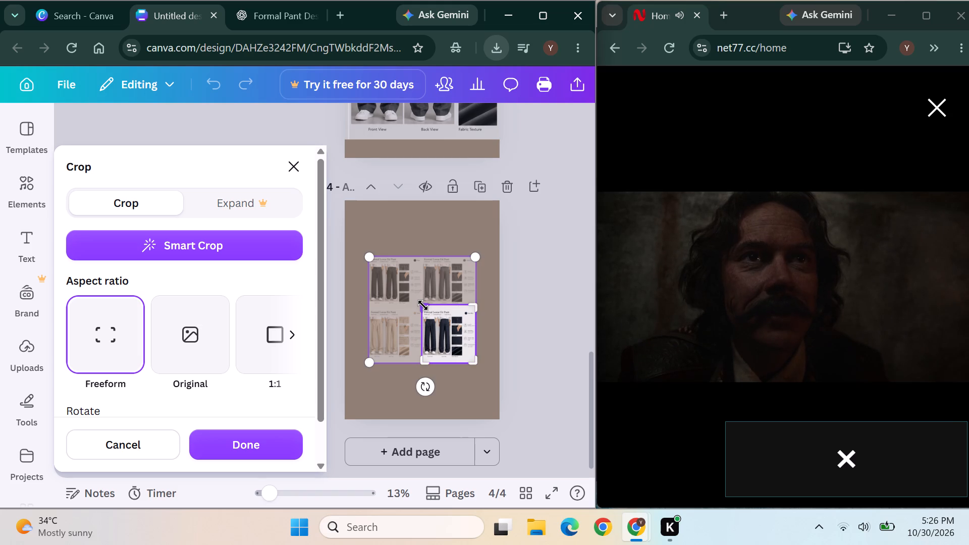
{"action": "left_click", "coordinate": [275, 443]}
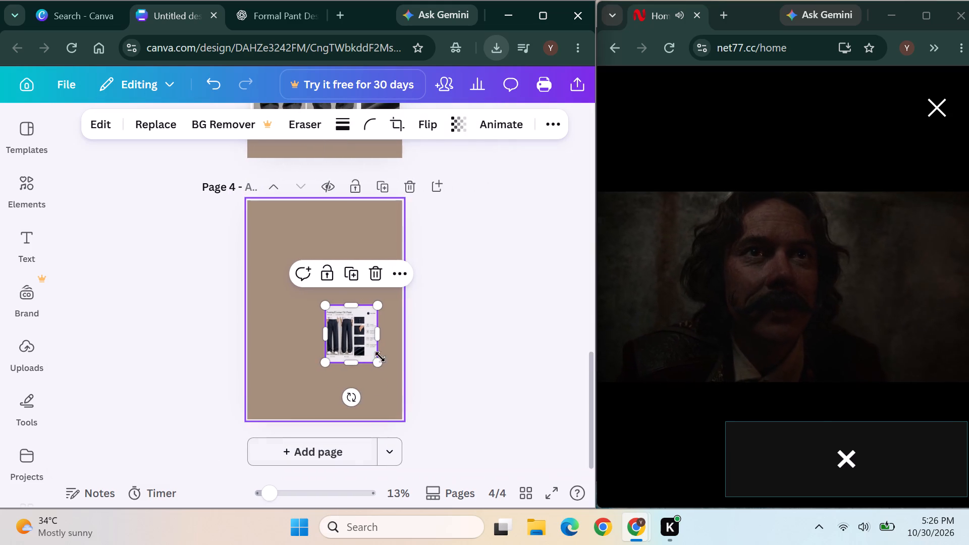
Enlarge the cropped navy trousers image to slightly wider than page 4 and set it flush with the page's left edge.
{"action": "left_click_drag", "start_coordinate": [328, 309], "coordinate": [193, 198]}
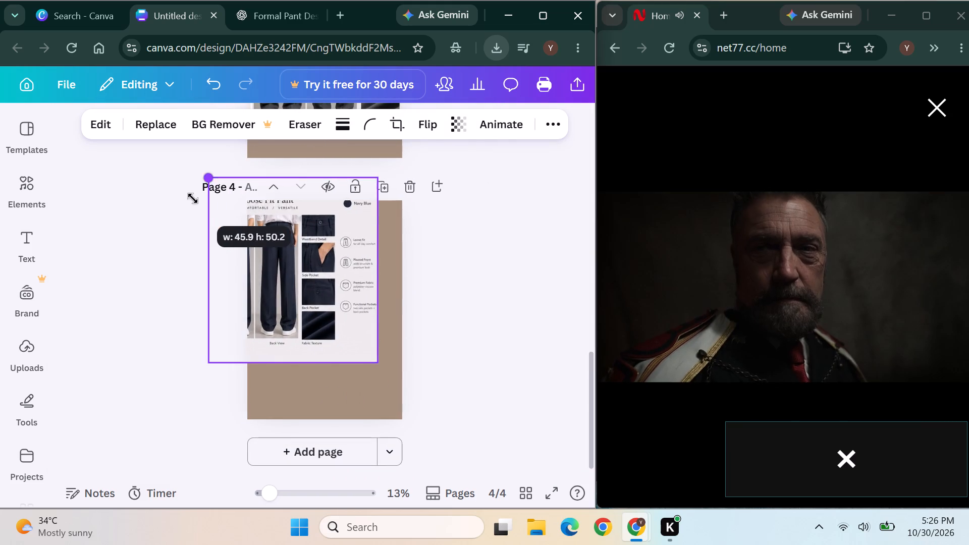
{"action": "left_click_drag", "start_coordinate": [193, 198], "coordinate": [189, 197]}
{"action": "left_click_drag", "start_coordinate": [318, 278], "coordinate": [360, 312]}
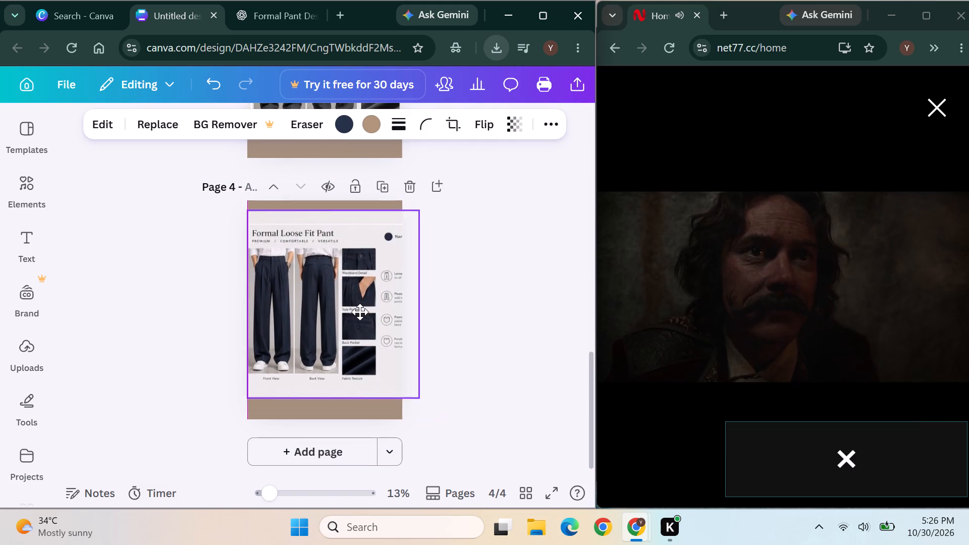
{"action": "left_click_drag", "start_coordinate": [360, 312], "coordinate": [357, 311]}
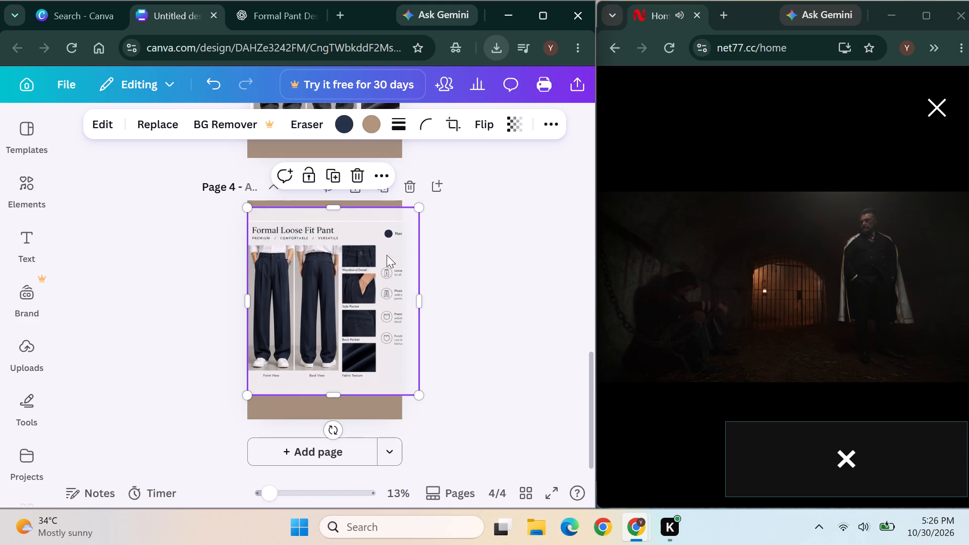
{"action": "left_click_drag", "start_coordinate": [421, 211], "coordinate": [421, 215]}
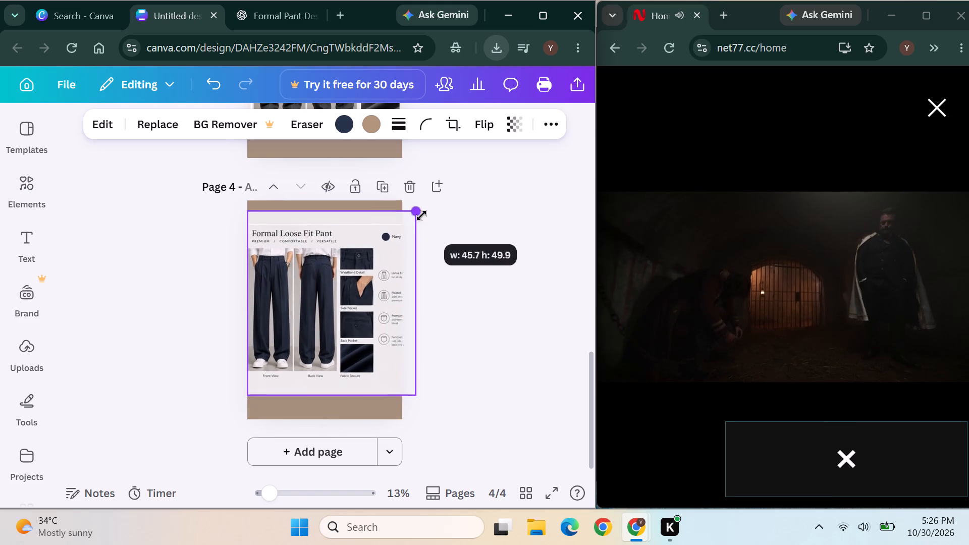
{"action": "left_click_drag", "start_coordinate": [421, 215], "coordinate": [427, 212]}
Trim a blank strip off the top of the navy trousers image, above its heading.
{"action": "left_click_drag", "start_coordinate": [344, 204], "coordinate": [347, 216]}
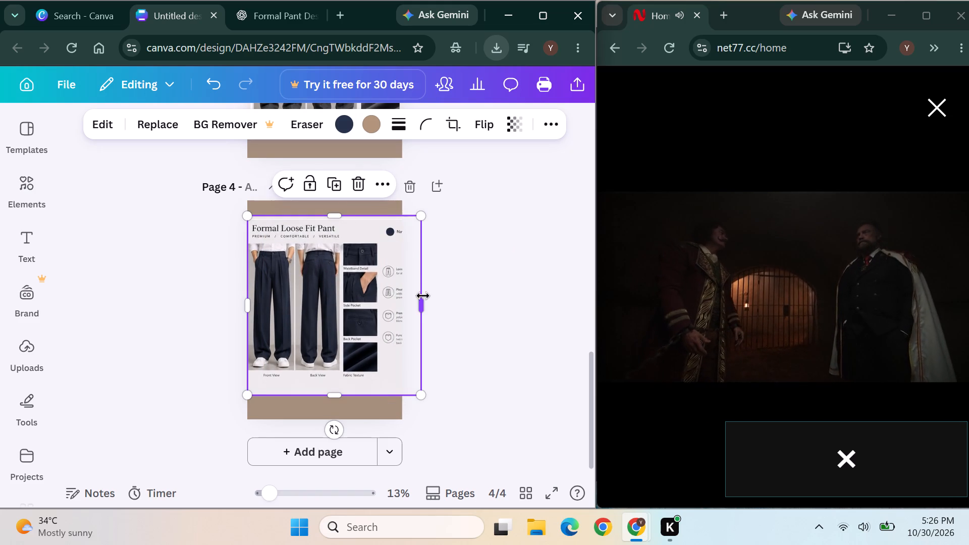
Enlarge the navy trousers image until its detail-photo column nears the page's right edge, and centre it vertically on page 4.
{"action": "left_click_drag", "start_coordinate": [420, 395], "coordinate": [444, 402]}
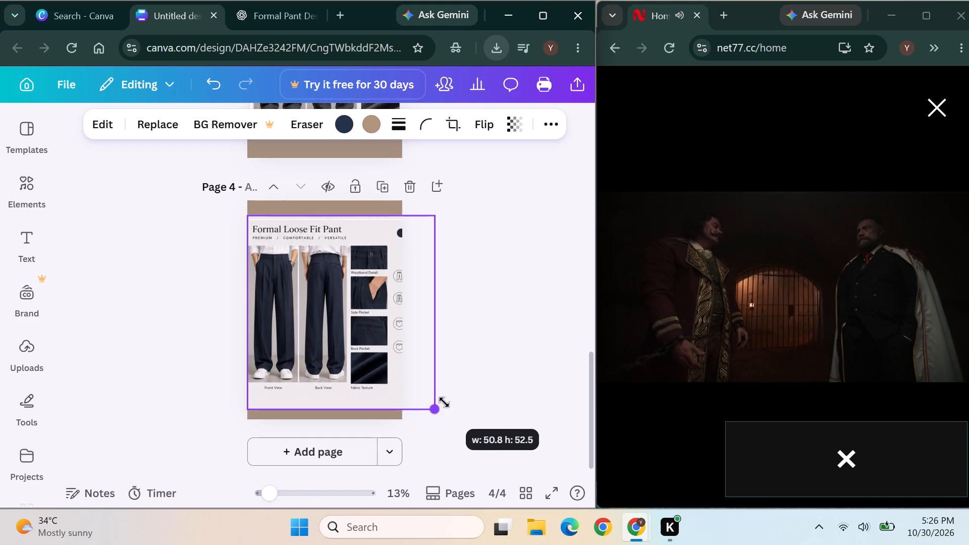
{"action": "left_click_drag", "start_coordinate": [444, 402], "coordinate": [467, 403]}
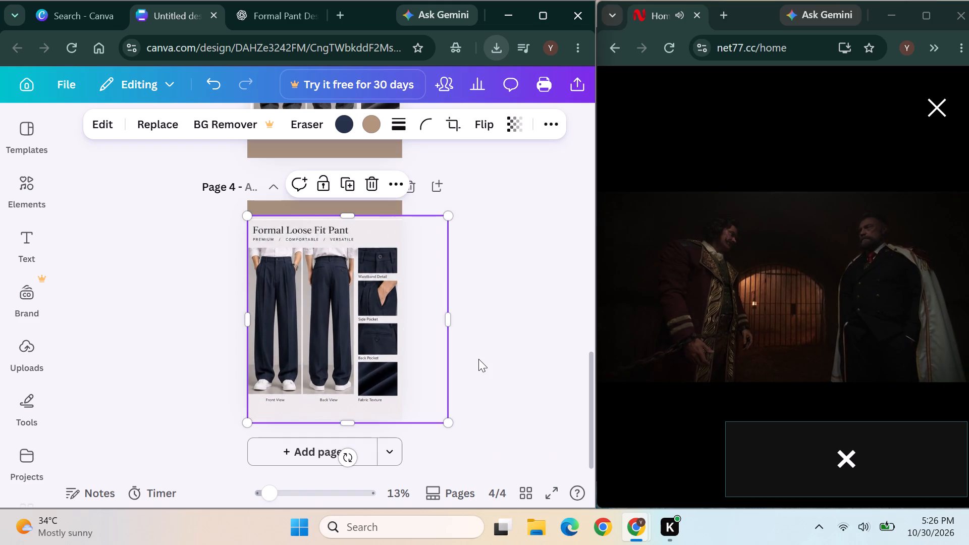
{"action": "left_click", "coordinate": [478, 359]}
{"action": "left_click_drag", "start_coordinate": [266, 321], "coordinate": [265, 304]}
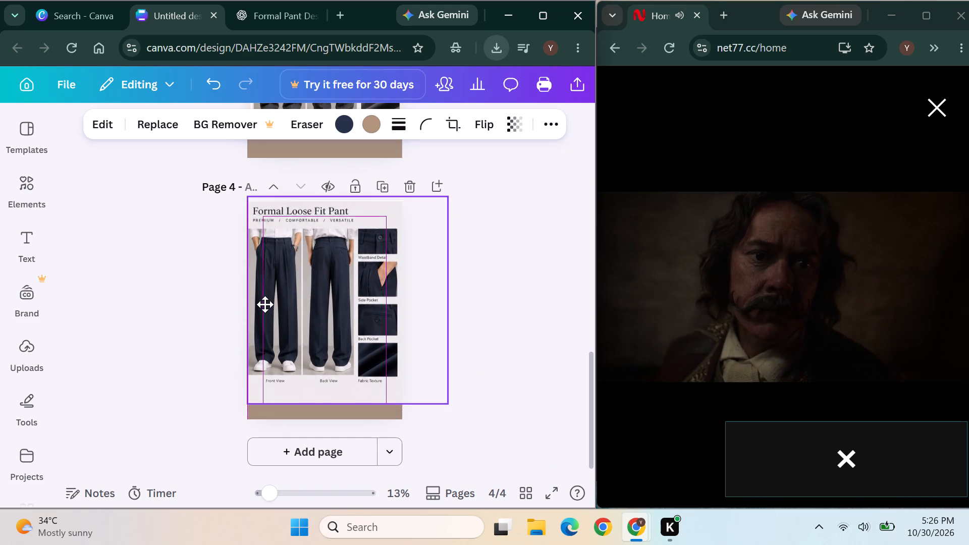
{"action": "left_click_drag", "start_coordinate": [265, 304], "coordinate": [265, 309]}
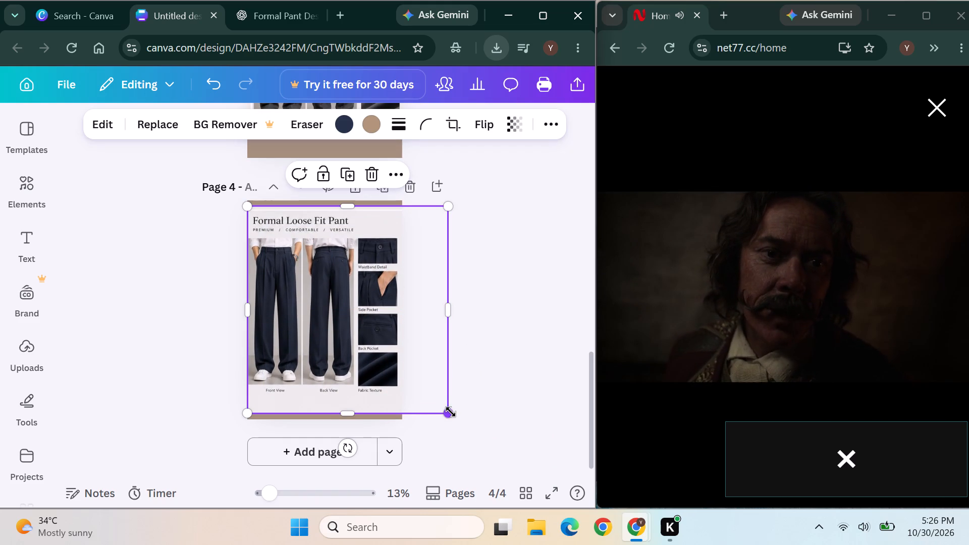
{"action": "left_click", "coordinate": [530, 285]}
{"action": "left_click_drag", "start_coordinate": [591, 367], "coordinate": [588, 345]}
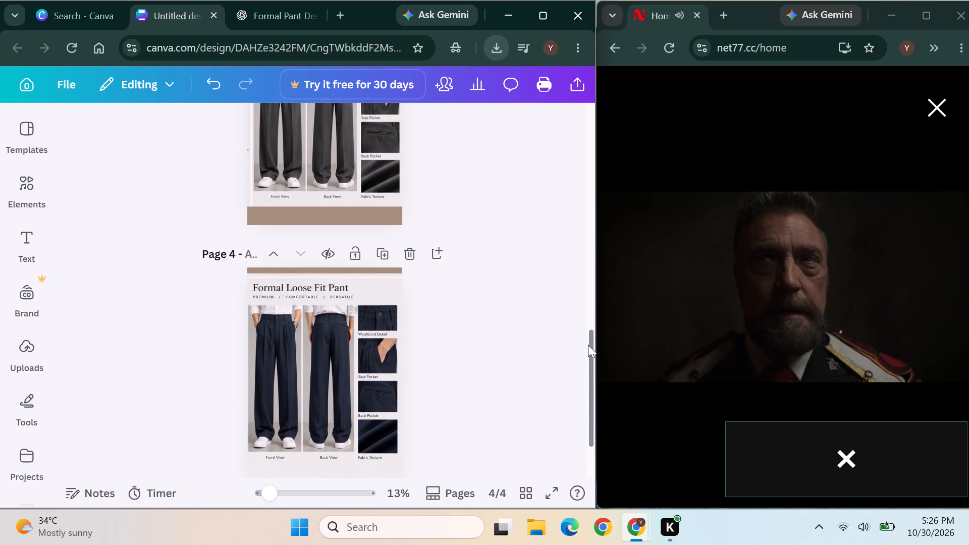
{"action": "left_click_drag", "start_coordinate": [588, 345], "coordinate": [594, 394]}
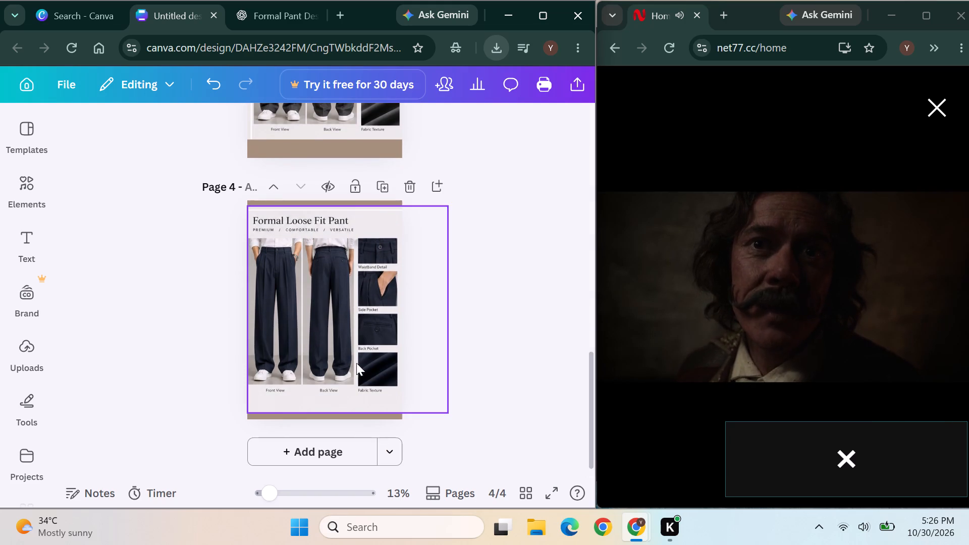
{"action": "left_click", "coordinate": [345, 357]}
{"action": "left_click", "coordinate": [451, 410]}
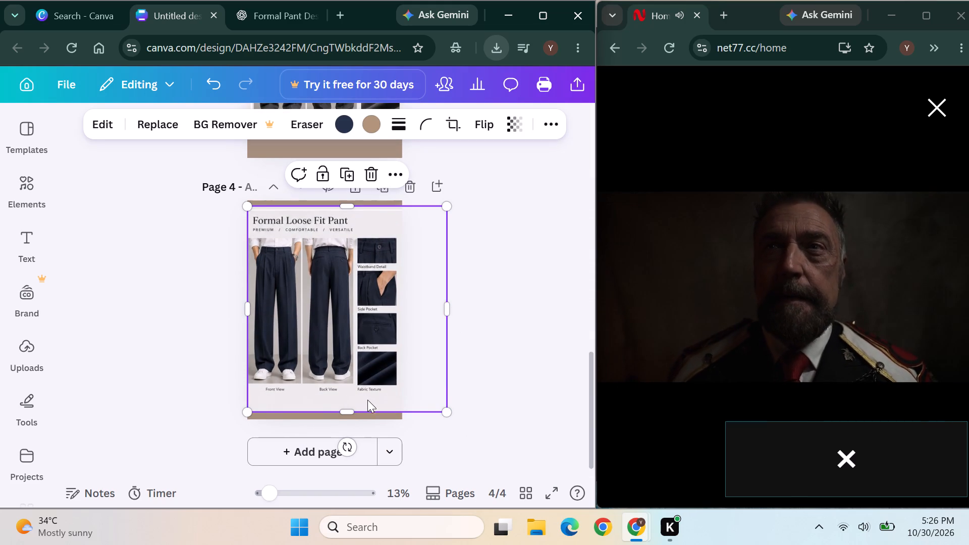
{"action": "left_click", "coordinate": [490, 333]}
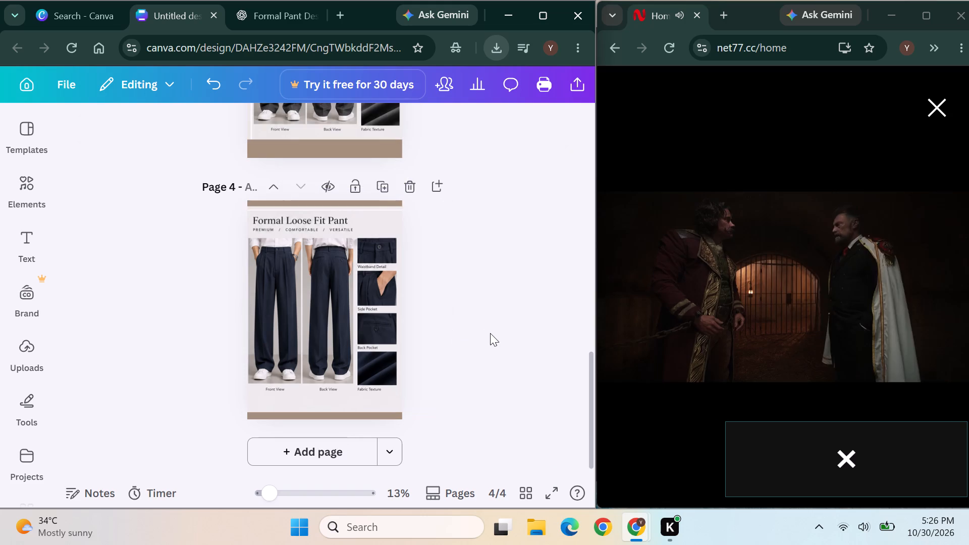
Trim the blank strip below the captions off the bottom of the navy trousers image.
{"action": "left_click", "coordinate": [294, 346]}
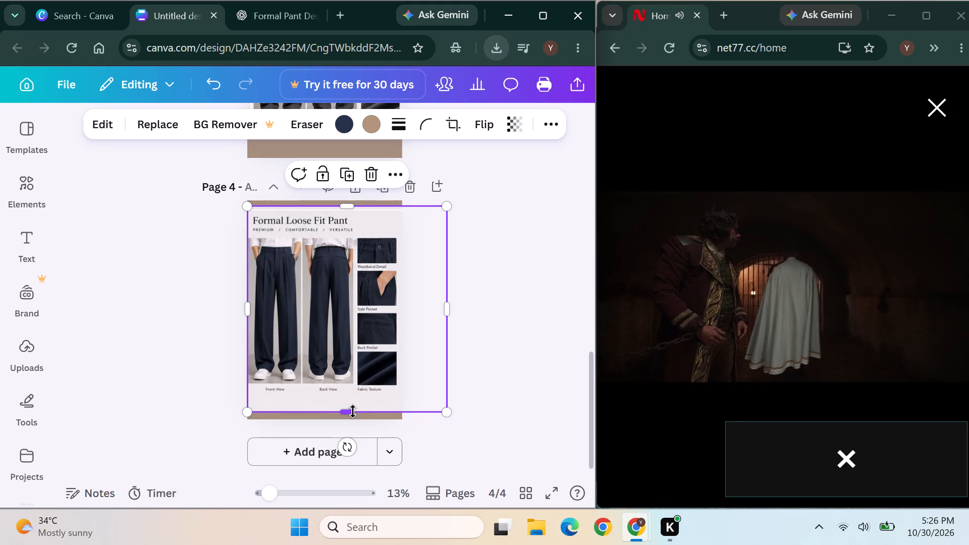
{"action": "left_click_drag", "start_coordinate": [353, 411], "coordinate": [355, 399]}
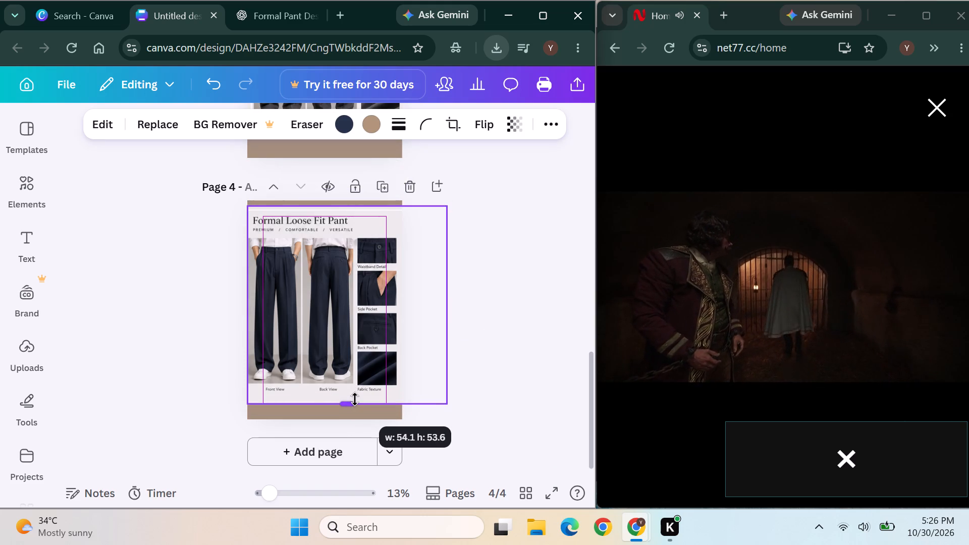
{"action": "left_click_drag", "start_coordinate": [355, 399], "coordinate": [355, 396]}
{"action": "left_click", "coordinate": [491, 328]}
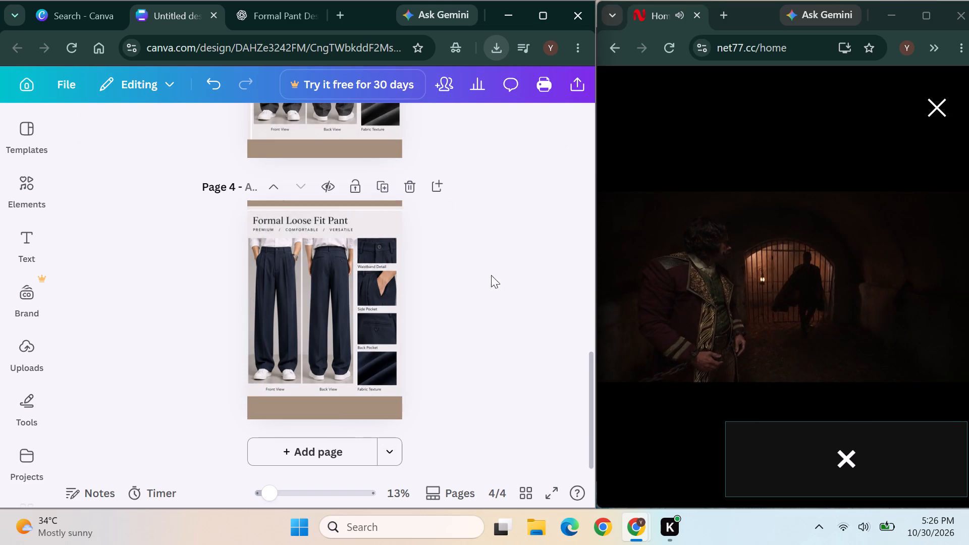
{"action": "left_click_drag", "start_coordinate": [495, 263], "coordinate": [492, 312]}
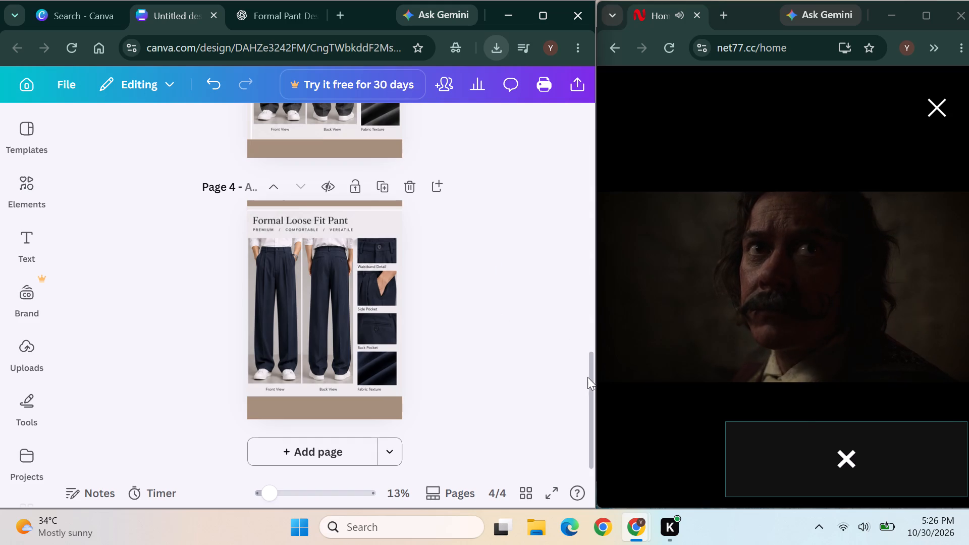
Nudge the navy trousers image slightly right and trim its top edge closer to the heading, to a height of about 49.6.
{"action": "left_click_drag", "start_coordinate": [593, 377], "coordinate": [590, 326]}
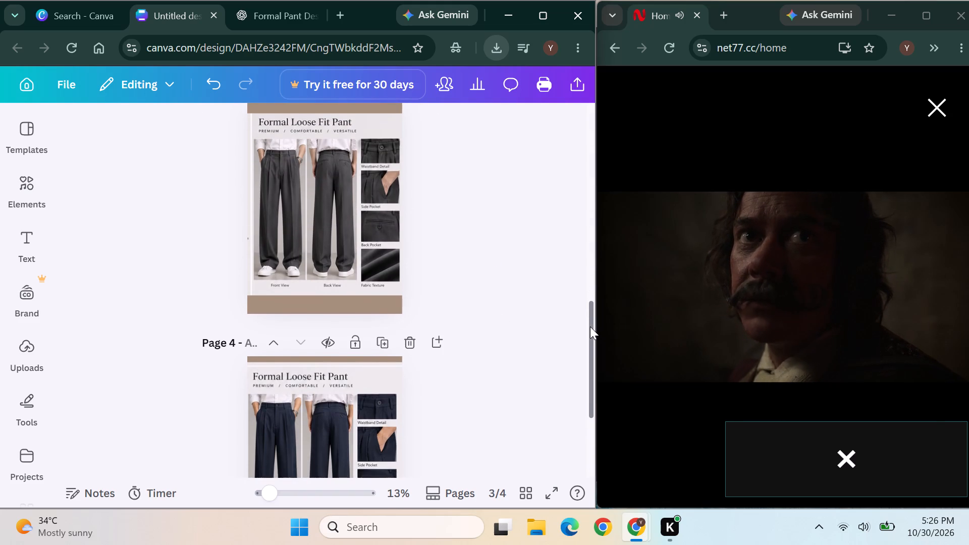
{"action": "left_click_drag", "start_coordinate": [590, 326], "coordinate": [590, 337]}
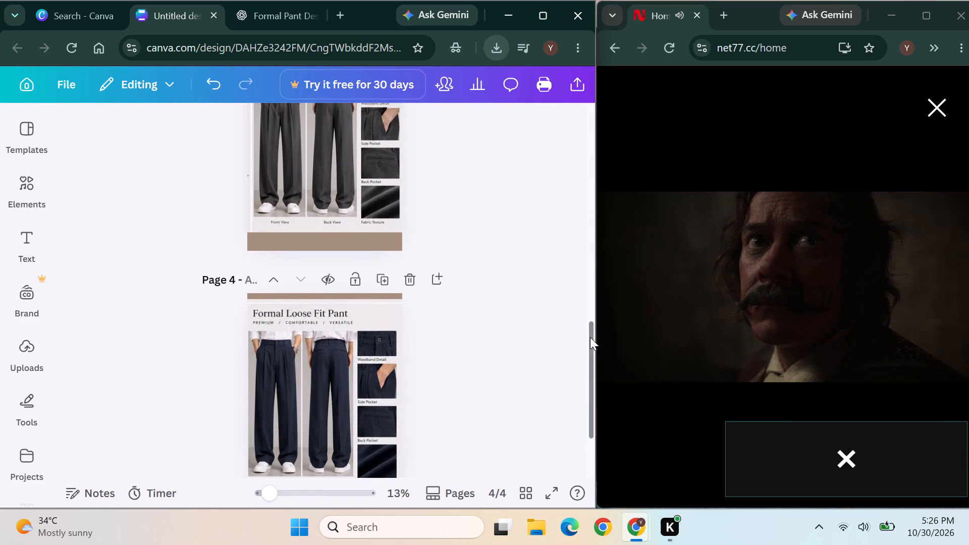
{"action": "left_click_drag", "start_coordinate": [590, 337], "coordinate": [590, 328]}
{"action": "left_click_drag", "start_coordinate": [325, 366], "coordinate": [331, 368]}
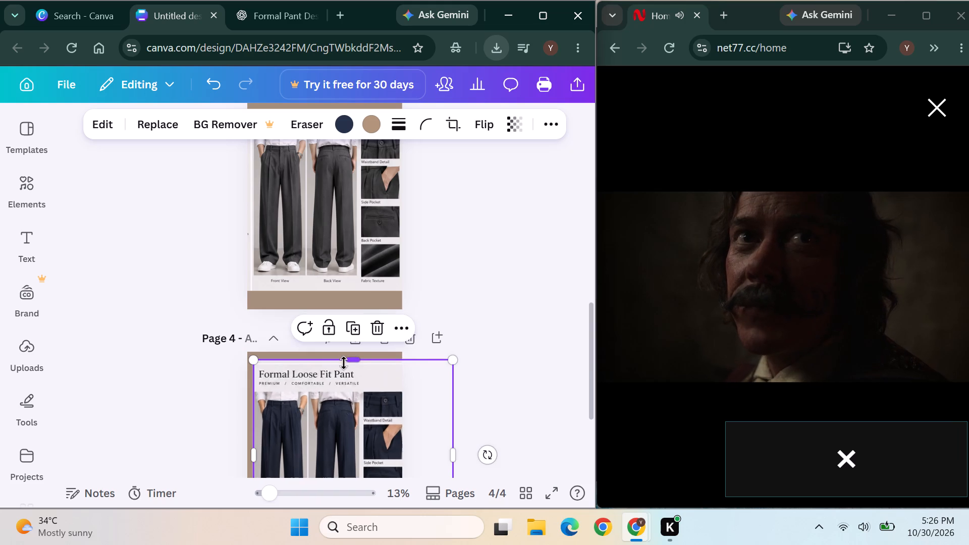
{"action": "left_click", "coordinate": [360, 358]}
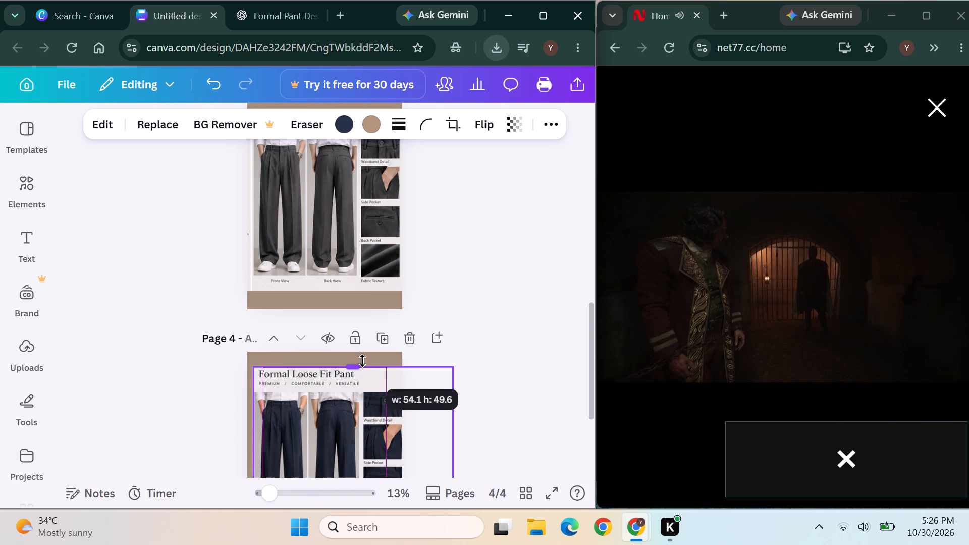
{"action": "left_click", "coordinate": [493, 334]}
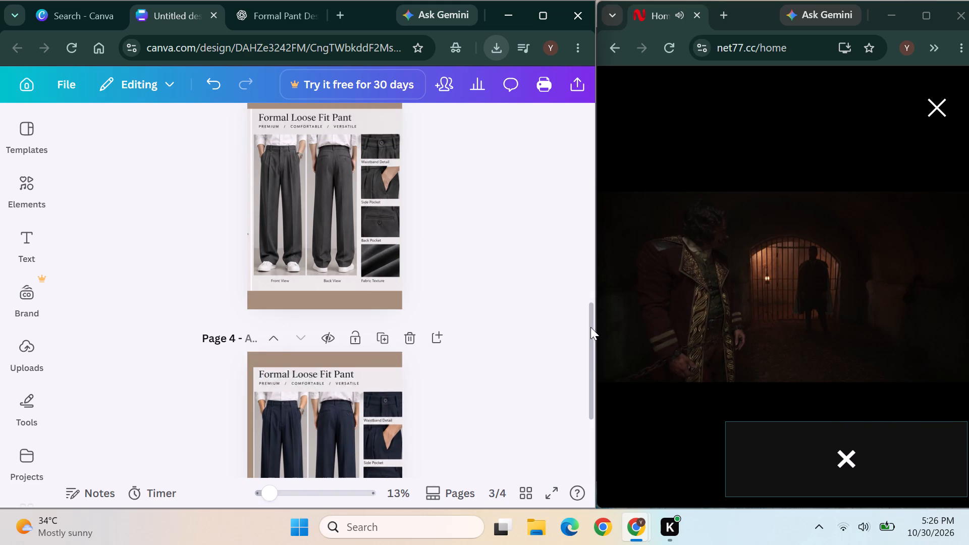
Move the navy trousers image back flush with page 4's left edge and centre it vertically between even brown bands.
{"action": "left_click_drag", "start_coordinate": [590, 320], "coordinate": [589, 350]}
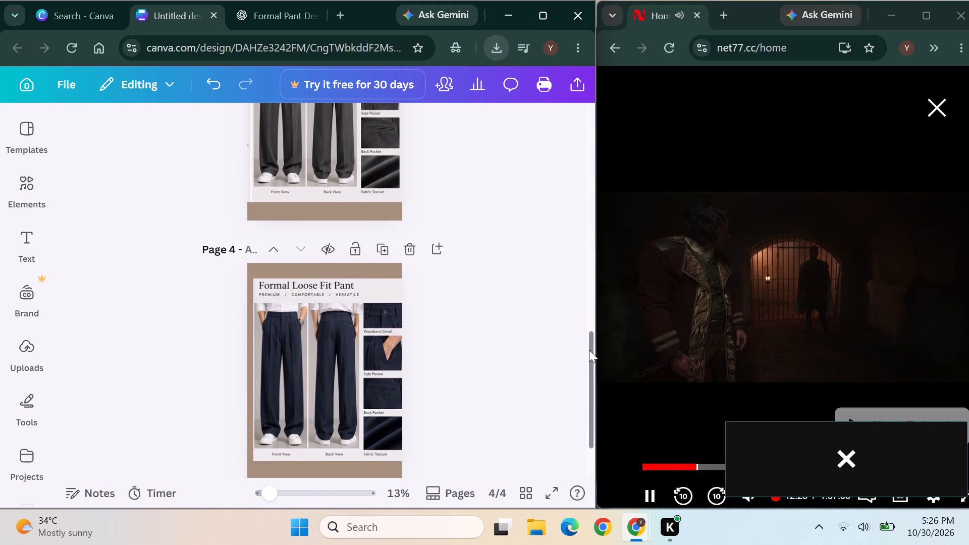
{"action": "left_click_drag", "start_coordinate": [589, 350], "coordinate": [589, 358]}
{"action": "left_click_drag", "start_coordinate": [326, 351], "coordinate": [318, 353]}
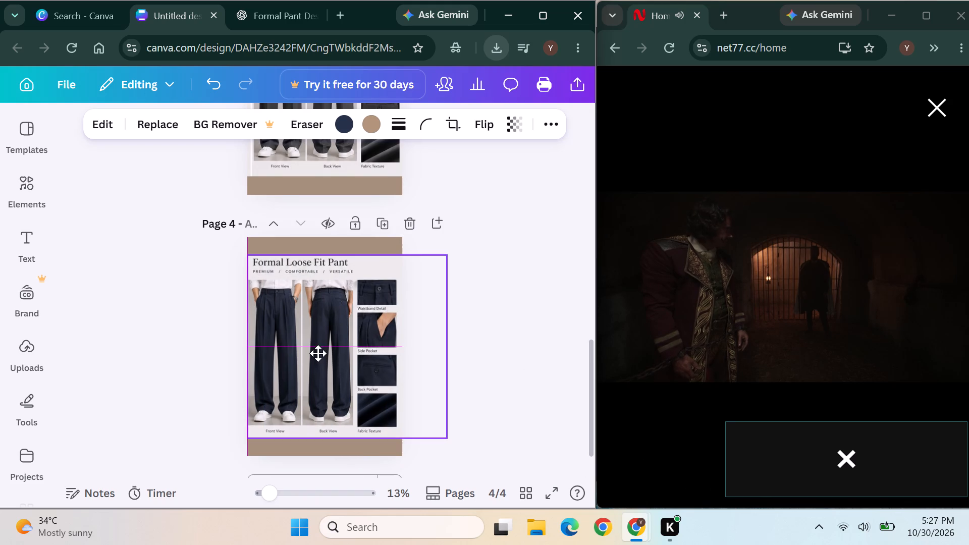
{"action": "left_click_drag", "start_coordinate": [318, 353], "coordinate": [318, 353]}
{"action": "left_click", "coordinate": [503, 264]}
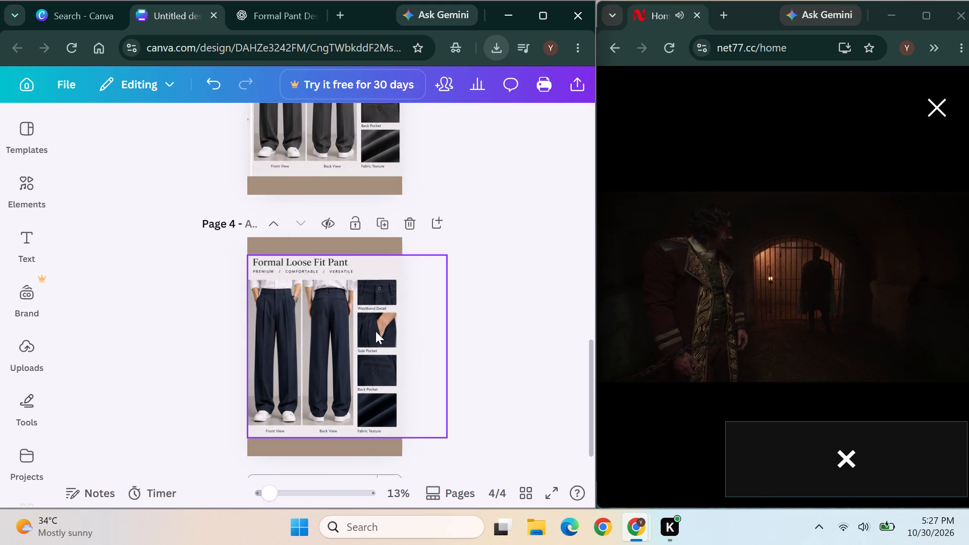
Reposition the navy trousers image flush with page 4's left edge and slightly above centre, leaving a deeper brown band below.
{"action": "left_click_drag", "start_coordinate": [350, 338], "coordinate": [354, 339]}
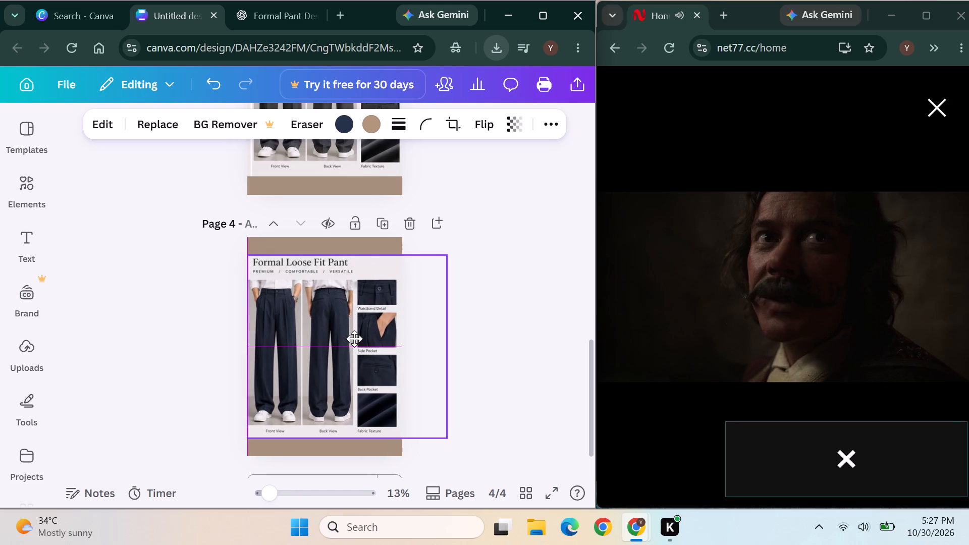
{"action": "left_click_drag", "start_coordinate": [354, 339], "coordinate": [354, 336]}
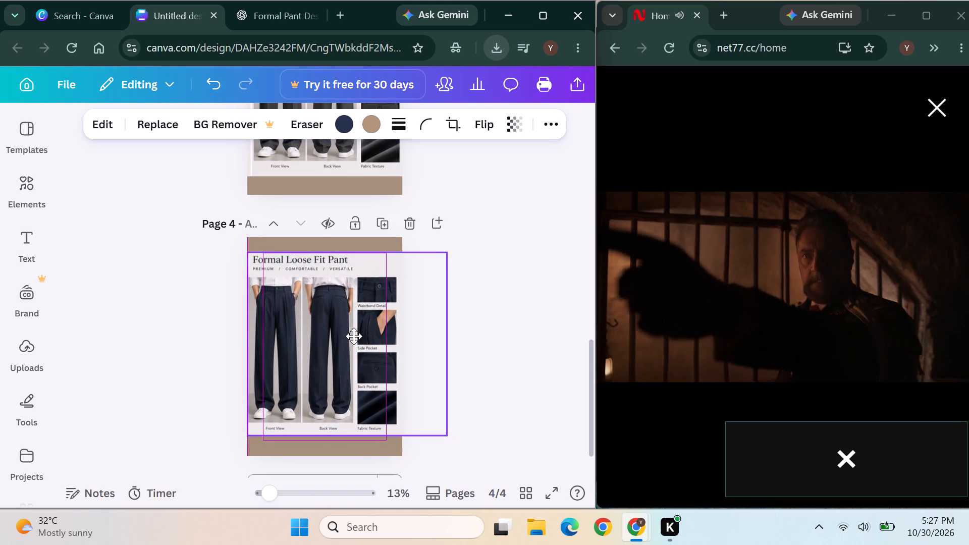
{"action": "left_click_drag", "start_coordinate": [354, 336], "coordinate": [355, 337]}
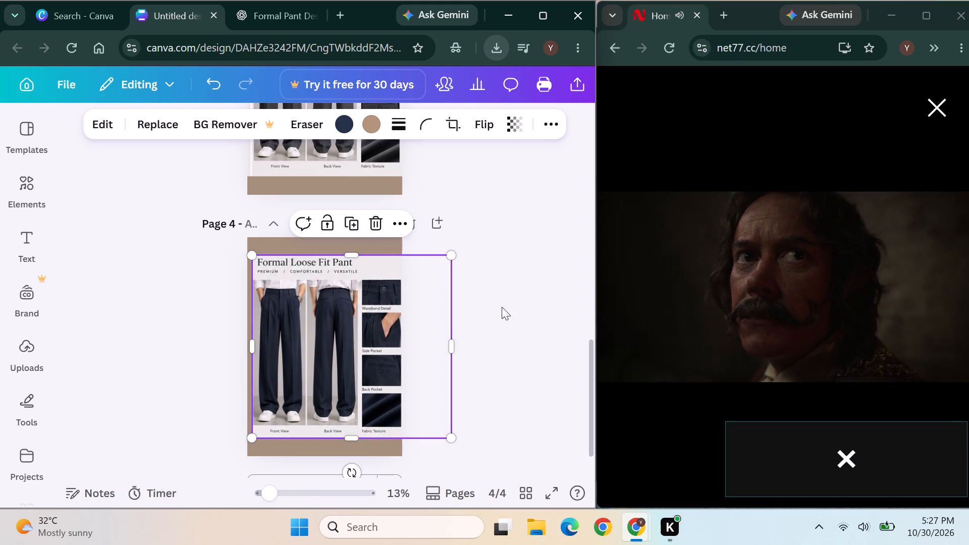
{"action": "left_click", "coordinate": [555, 286]}
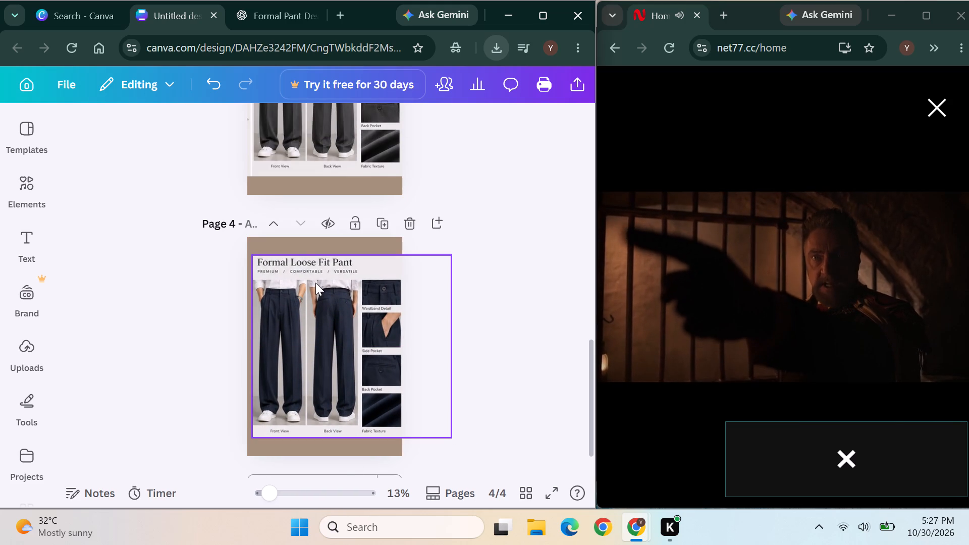
{"action": "left_click", "coordinate": [315, 283]}
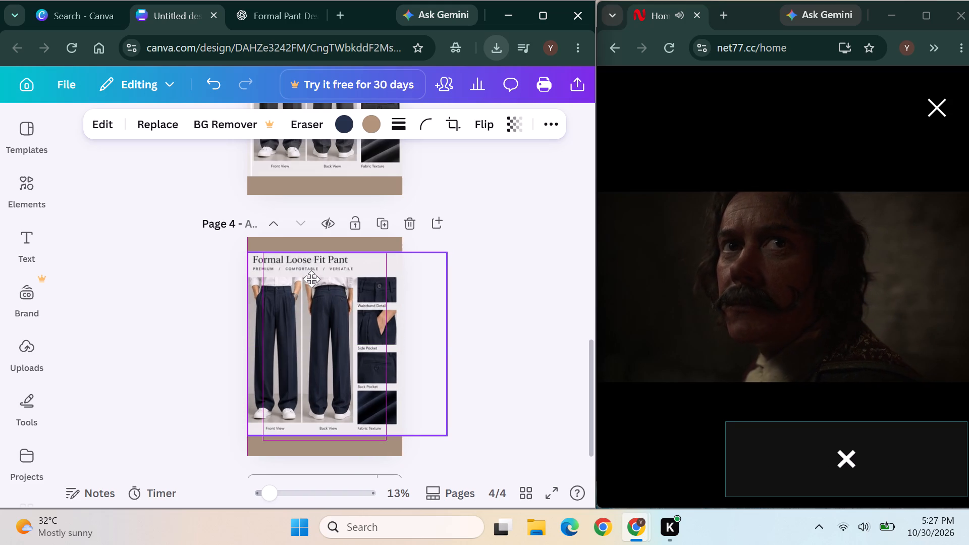
{"action": "left_click", "coordinate": [504, 253]}
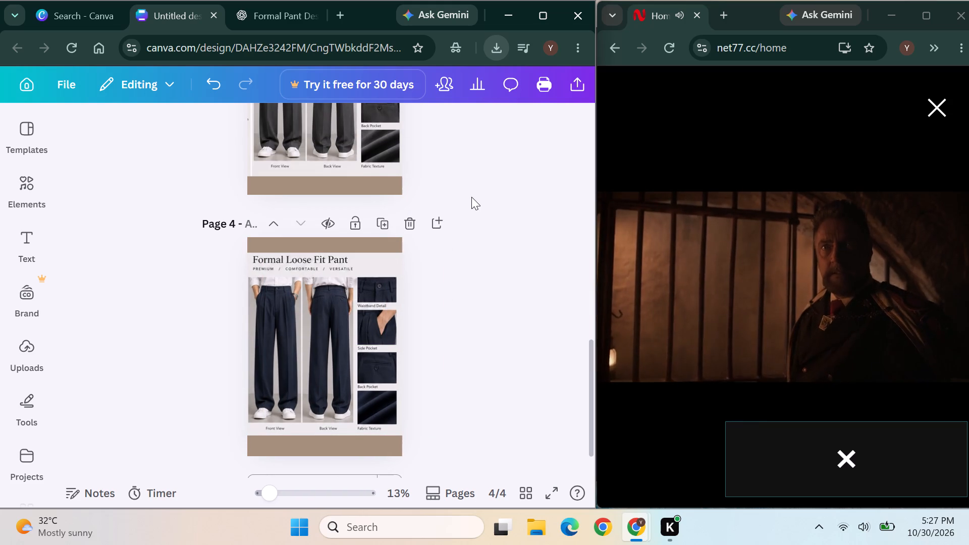
Trim the narrow strip off the left side of page 3's charcoal trousers image and move it flush with the page's left edge.
{"action": "left_click_drag", "start_coordinate": [594, 359], "coordinate": [577, 287]}
{"action": "left_click", "coordinate": [265, 282]}
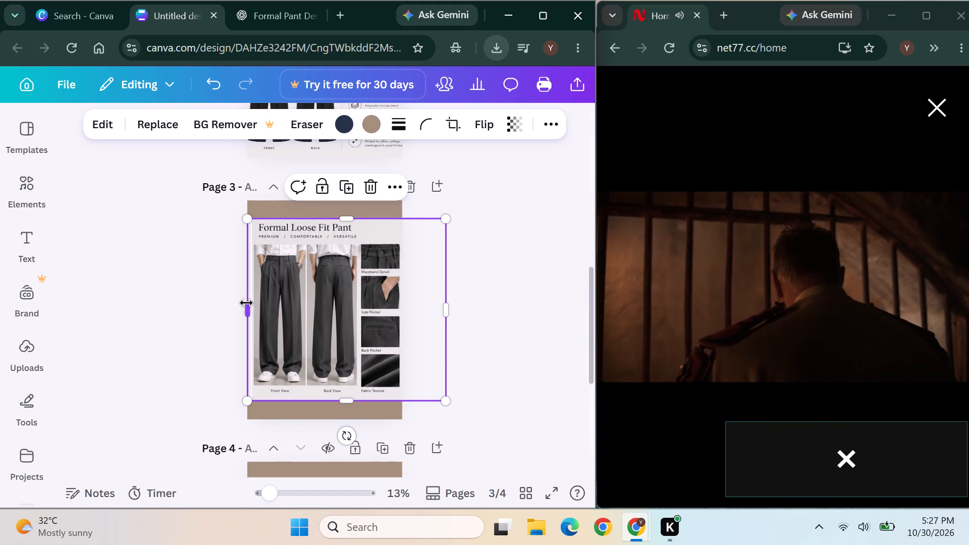
{"action": "left_click_drag", "start_coordinate": [246, 303], "coordinate": [251, 302]}
{"action": "left_click", "coordinate": [328, 312]}
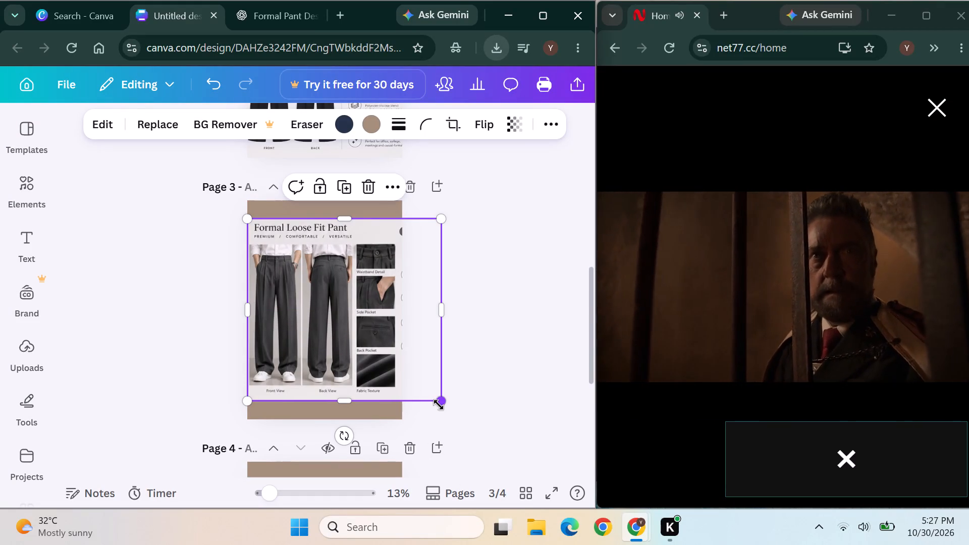
Enlarge the charcoal trousers image slightly until it hides the stray icons along page 3's right edge, and shift it up slightly.
{"action": "left_click_drag", "start_coordinate": [439, 405], "coordinate": [446, 405]}
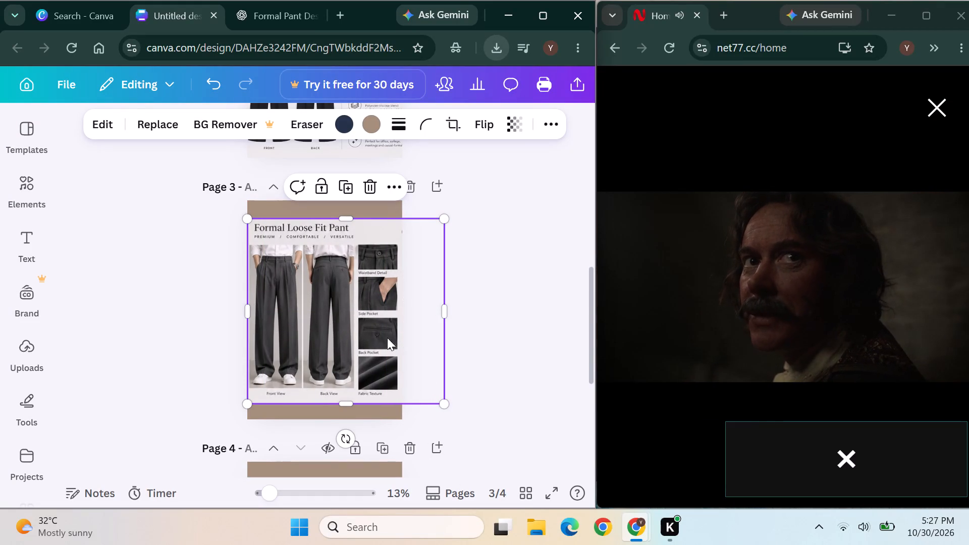
{"action": "left_click", "coordinate": [445, 403]}
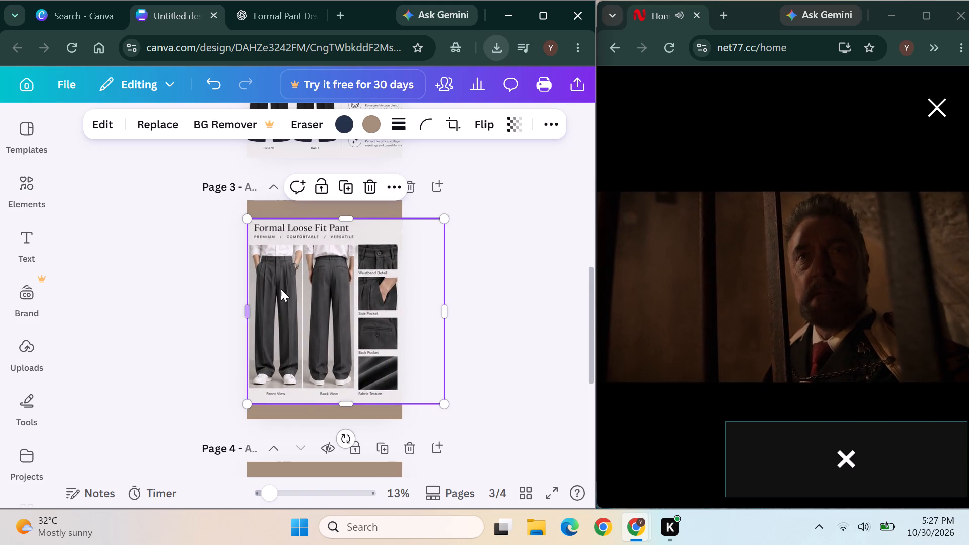
{"action": "left_click", "coordinate": [309, 296]}
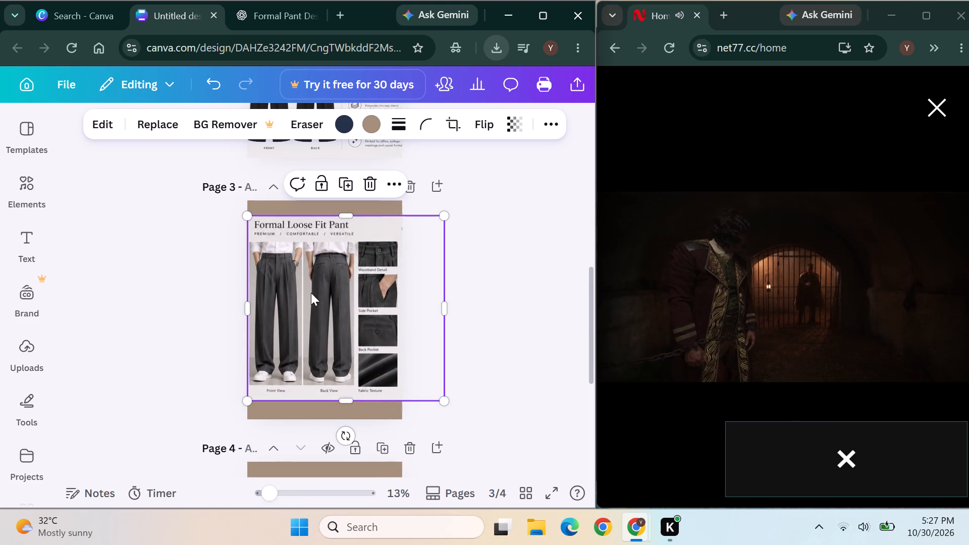
{"action": "left_click", "coordinate": [507, 339]}
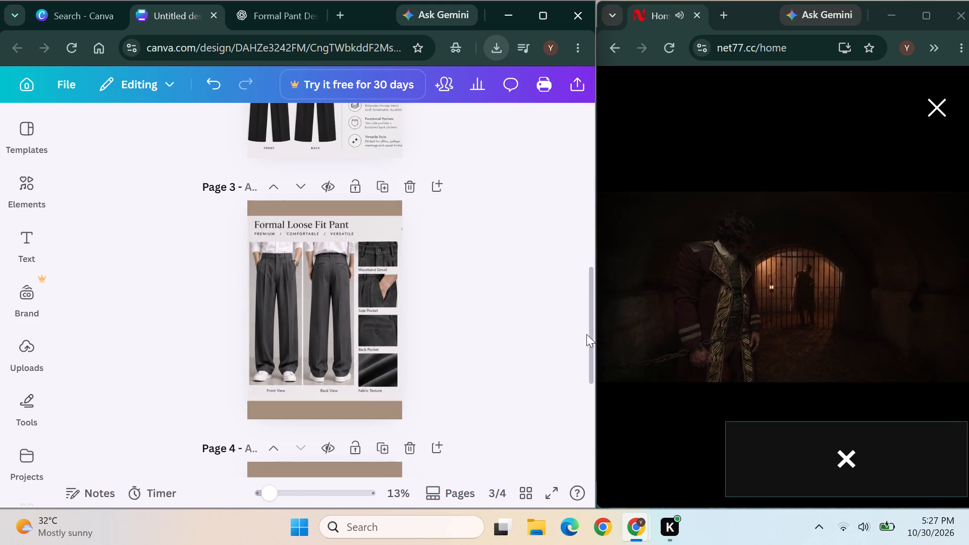
Add a new brown-backed page 5 after the navy trousers page.
{"action": "left_click_drag", "start_coordinate": [588, 334], "coordinate": [587, 444]}
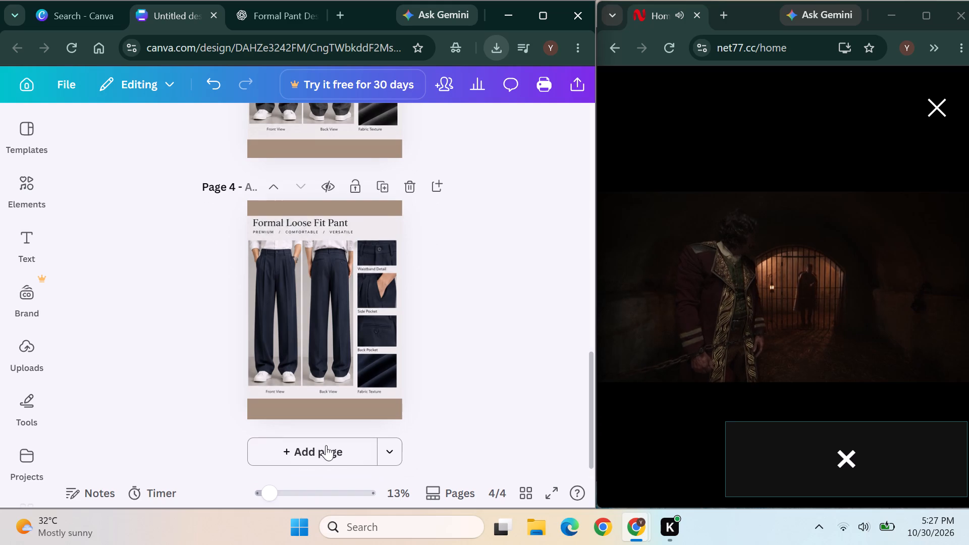
{"action": "left_click", "coordinate": [276, 449]}
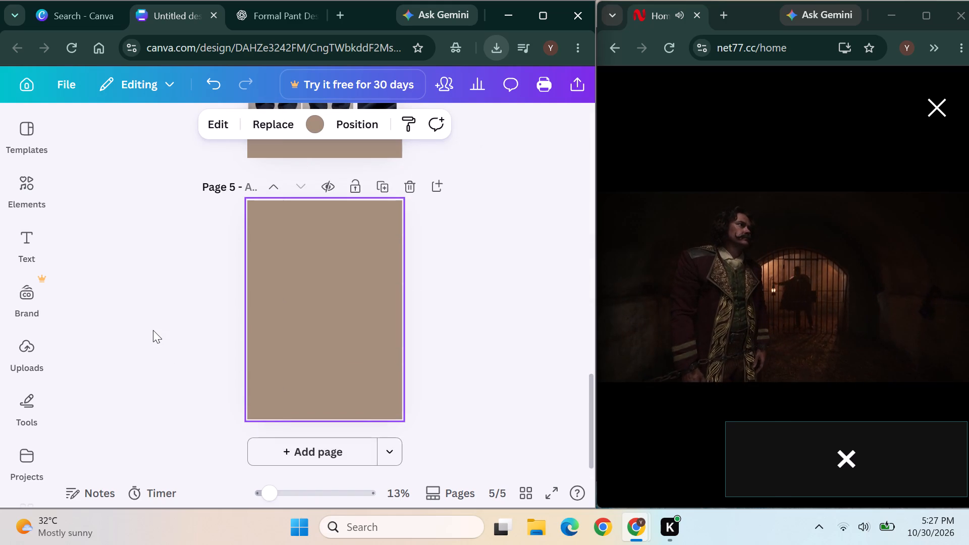
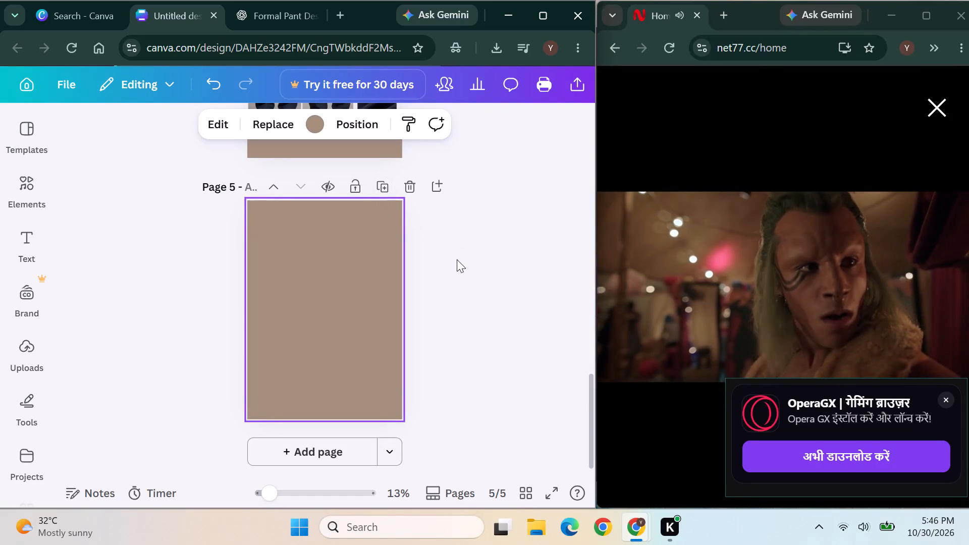
Insert the downloaded Formal Loose-Fit Trousers Colorway Lookbook image onto the empty page 5.
{"action": "left_click", "coordinate": [457, 259]}
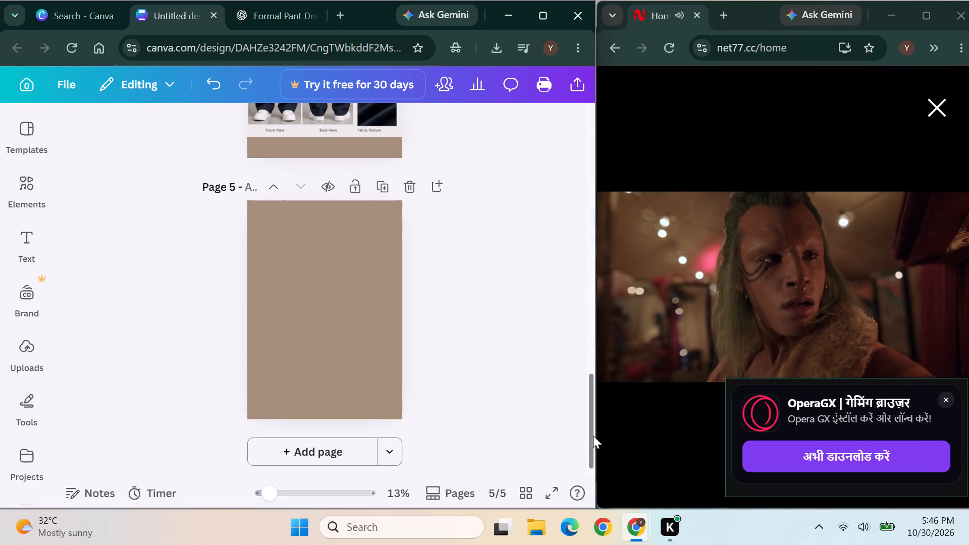
{"action": "left_click_drag", "start_coordinate": [588, 437], "coordinate": [582, 421]}
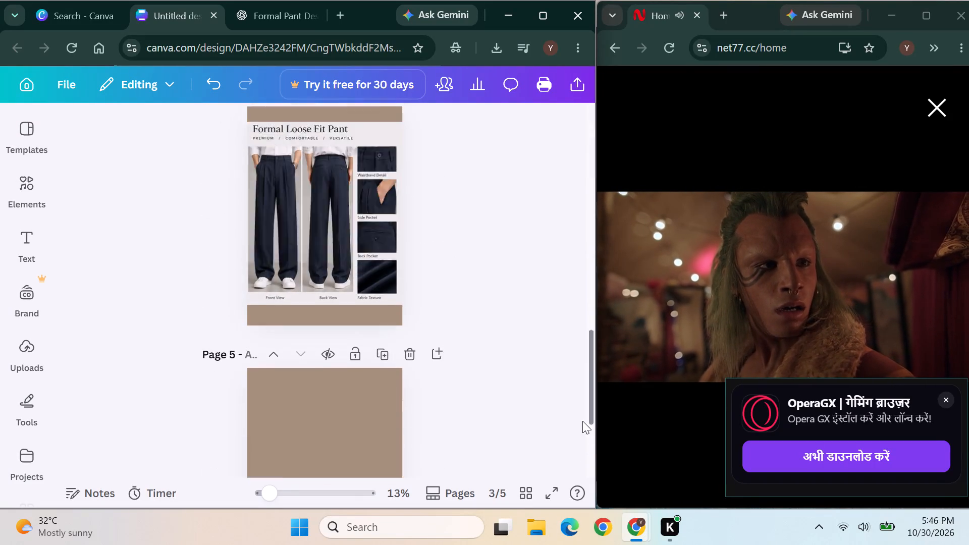
{"action": "left_click_drag", "start_coordinate": [582, 421], "coordinate": [582, 480]}
{"action": "left_click", "coordinate": [491, 54]}
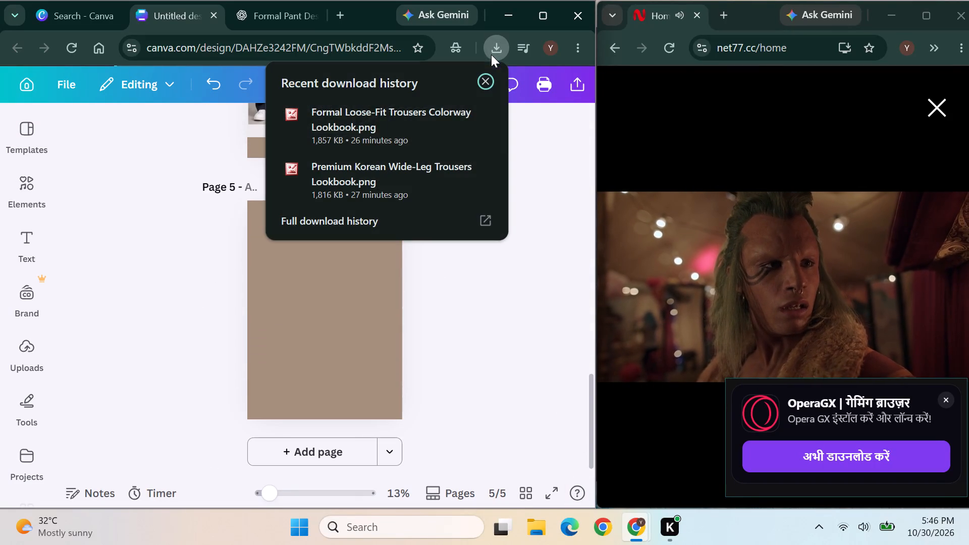
{"action": "left_click_drag", "start_coordinate": [379, 121], "coordinate": [348, 304]}
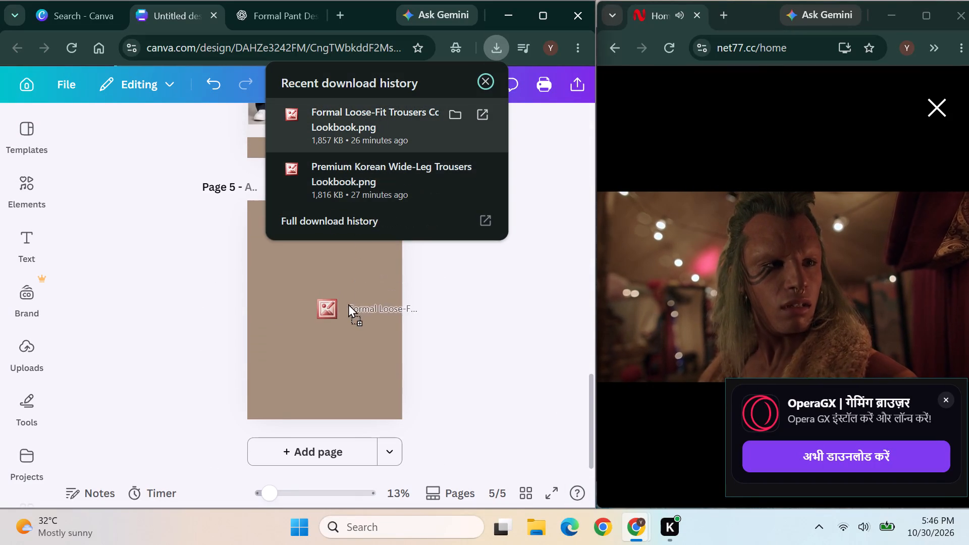
{"action": "left_click_drag", "start_coordinate": [348, 304], "coordinate": [348, 306]}
{"action": "left_click", "coordinate": [325, 313]}
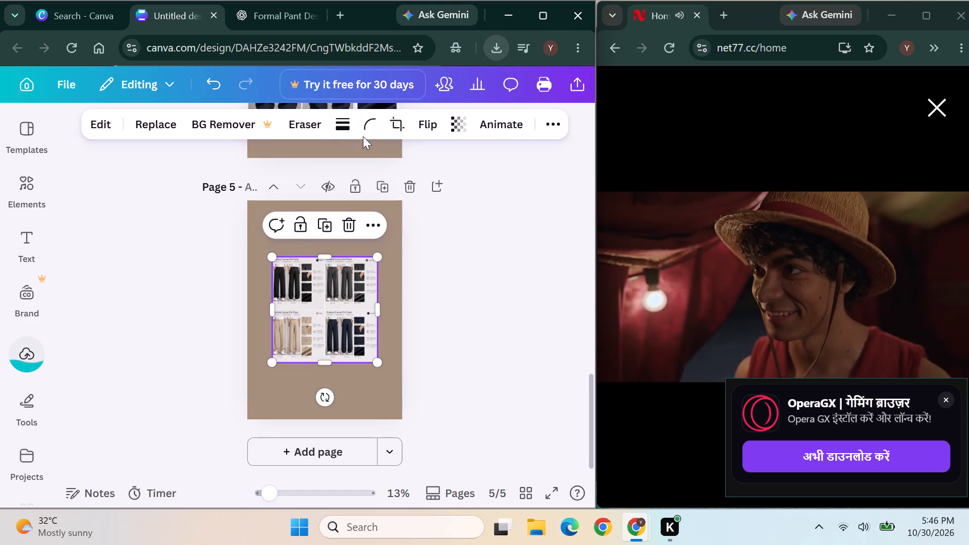
Crop page 5's four-panel lookbook image freeform down to its lower-left beige trousers panel.
{"action": "left_click", "coordinate": [329, 307]}
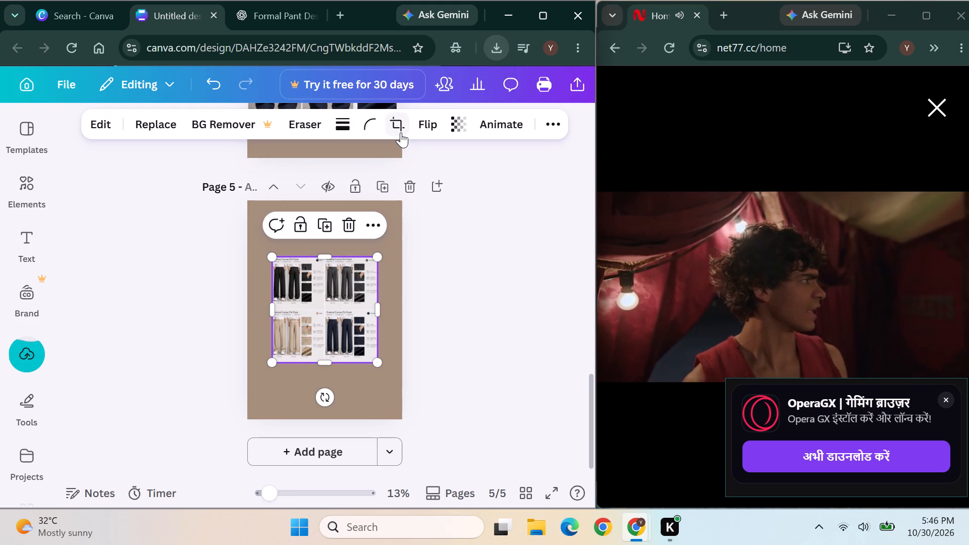
{"action": "left_click", "coordinate": [401, 127]}
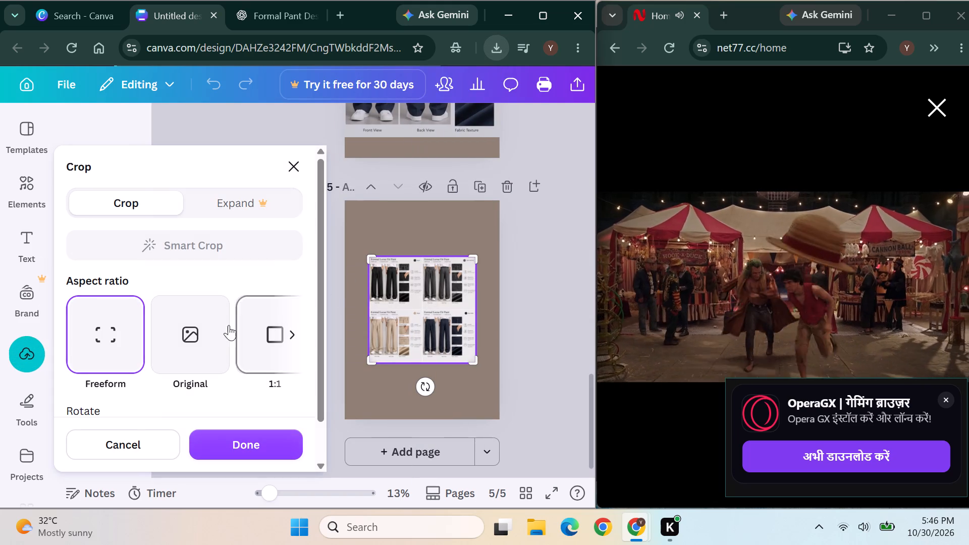
{"action": "left_click_drag", "start_coordinate": [479, 258], "coordinate": [450, 302]}
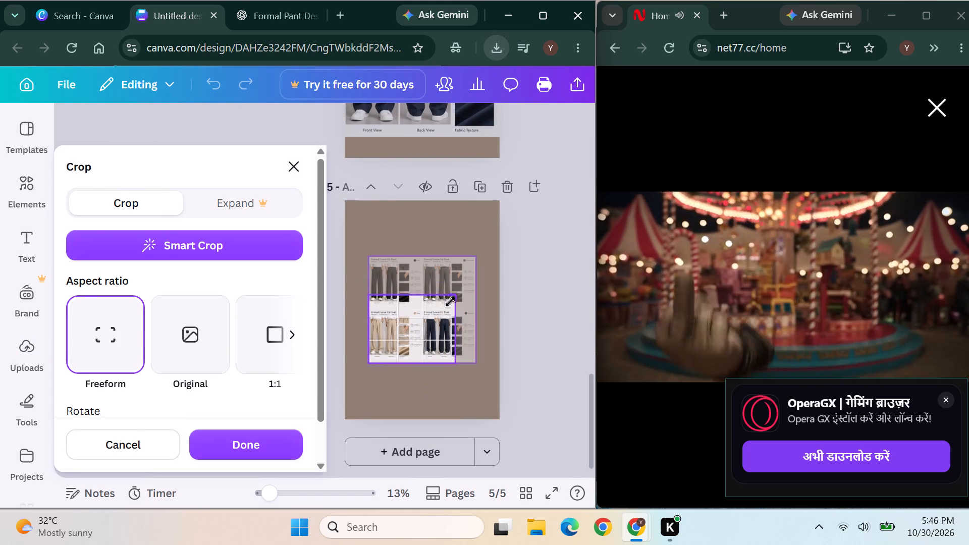
{"action": "left_click_drag", "start_coordinate": [450, 302], "coordinate": [426, 308]}
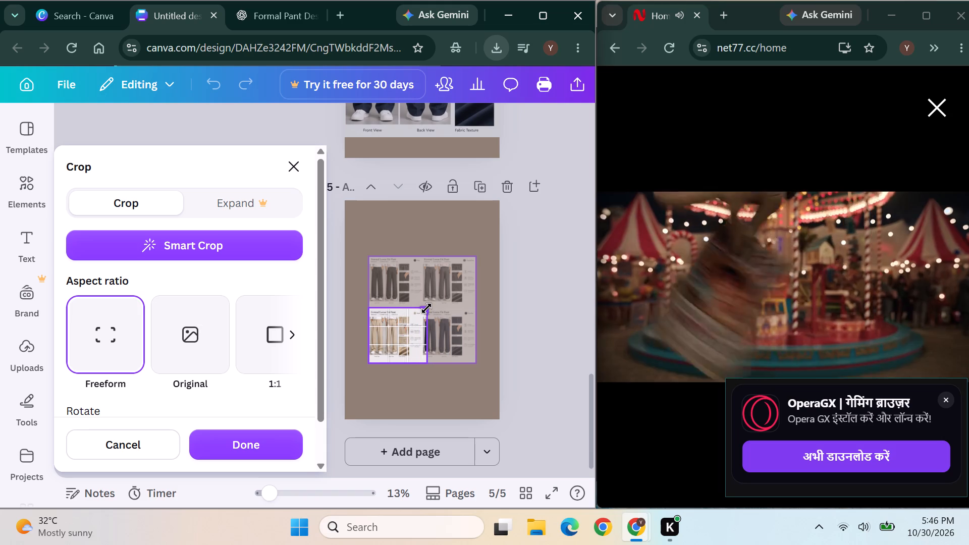
{"action": "left_click_drag", "start_coordinate": [426, 308], "coordinate": [426, 303]}
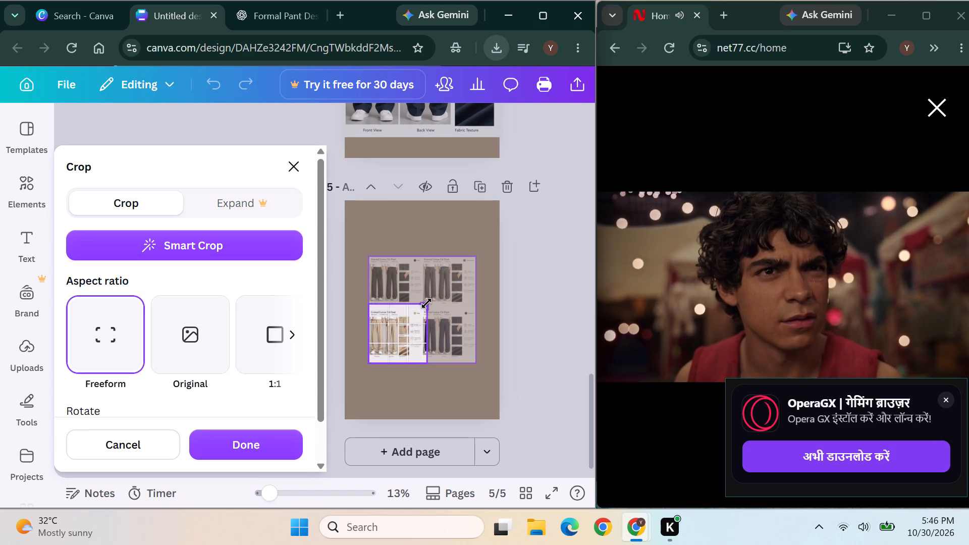
{"action": "left_click_drag", "start_coordinate": [426, 303], "coordinate": [422, 307]}
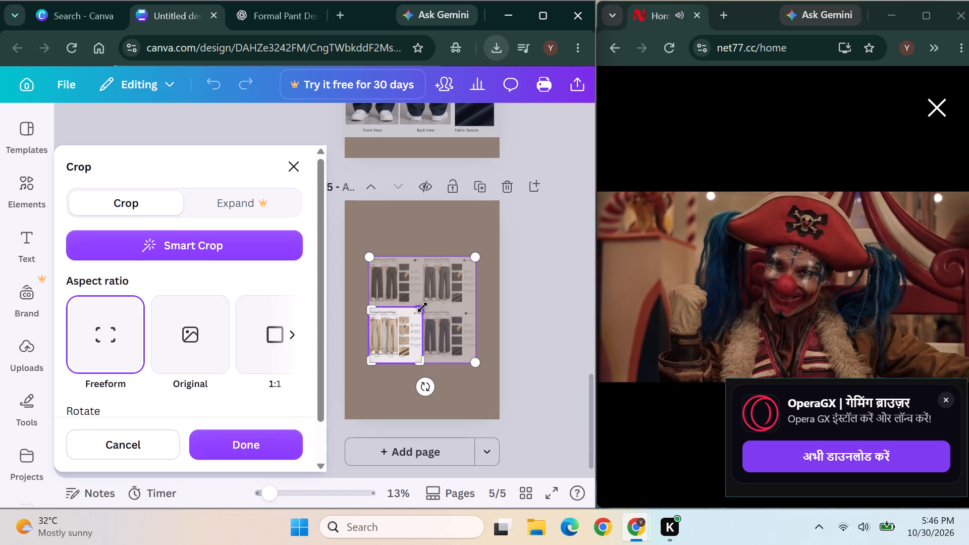
{"action": "left_click", "coordinate": [277, 447]}
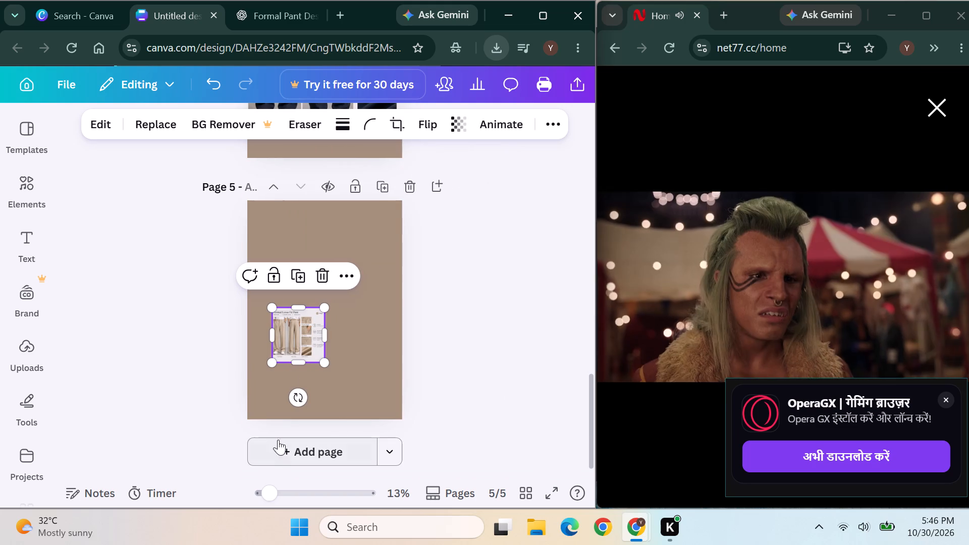
Enlarge the beige trousers image beyond page 5's width and place it flush with the page's left edge.
{"action": "left_click_drag", "start_coordinate": [329, 306], "coordinate": [419, 179]}
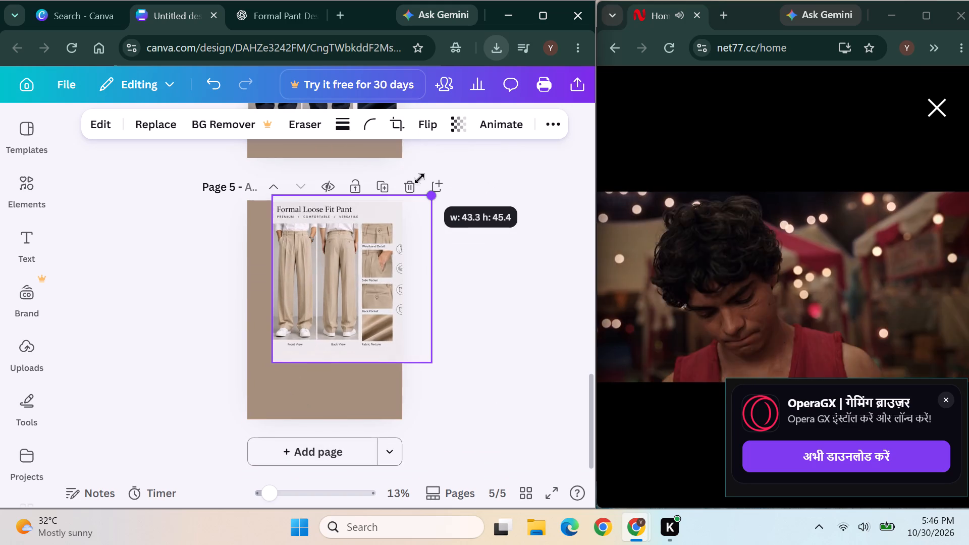
{"action": "left_click_drag", "start_coordinate": [419, 179], "coordinate": [447, 176]}
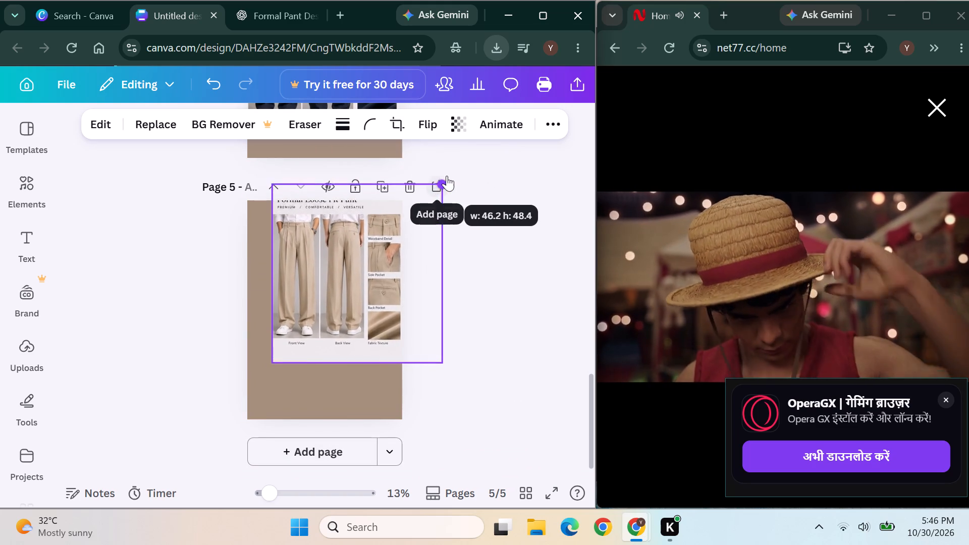
{"action": "left_click_drag", "start_coordinate": [447, 176], "coordinate": [464, 171]}
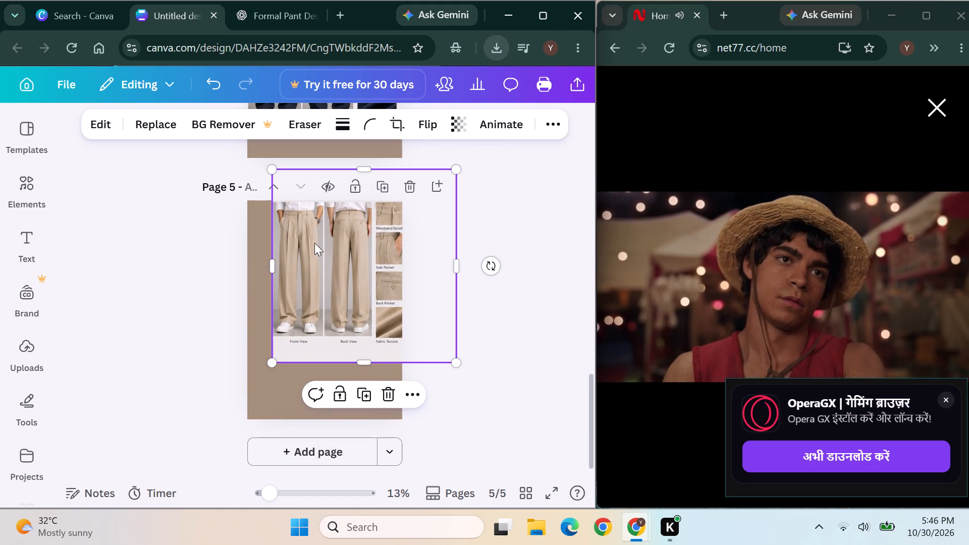
{"action": "left_click_drag", "start_coordinate": [324, 267], "coordinate": [298, 312]}
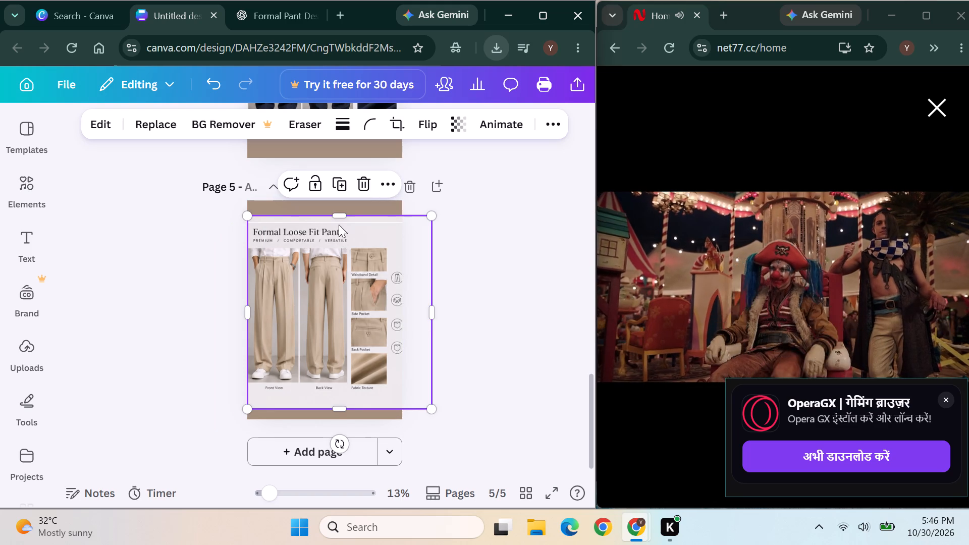
Trim narrow strips off the top and bottom of page 5's beige trousers image.
{"action": "left_click_drag", "start_coordinate": [342, 217], "coordinate": [344, 224]}
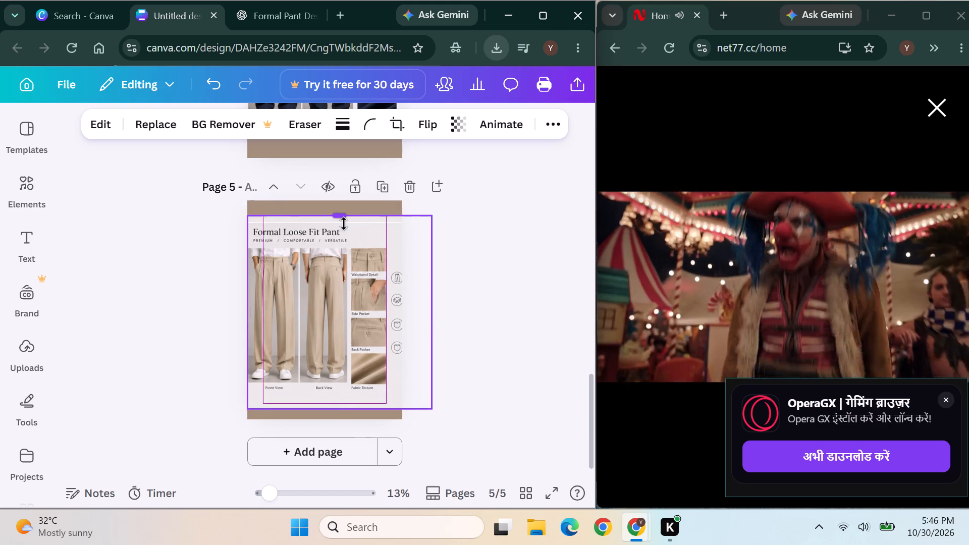
{"action": "left_click_drag", "start_coordinate": [344, 224], "coordinate": [346, 226]}
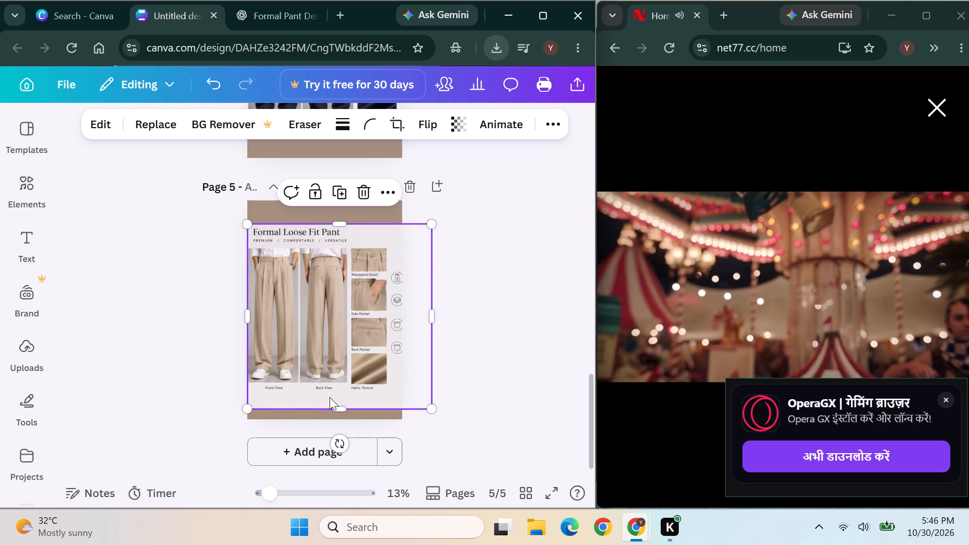
{"action": "left_click_drag", "start_coordinate": [335, 407], "coordinate": [346, 395]}
Enlarge the beige trousers image to about 54 by 51, pushing the icons off page 5's right edge, and centre it vertically.
{"action": "left_click_drag", "start_coordinate": [433, 400], "coordinate": [446, 404]}
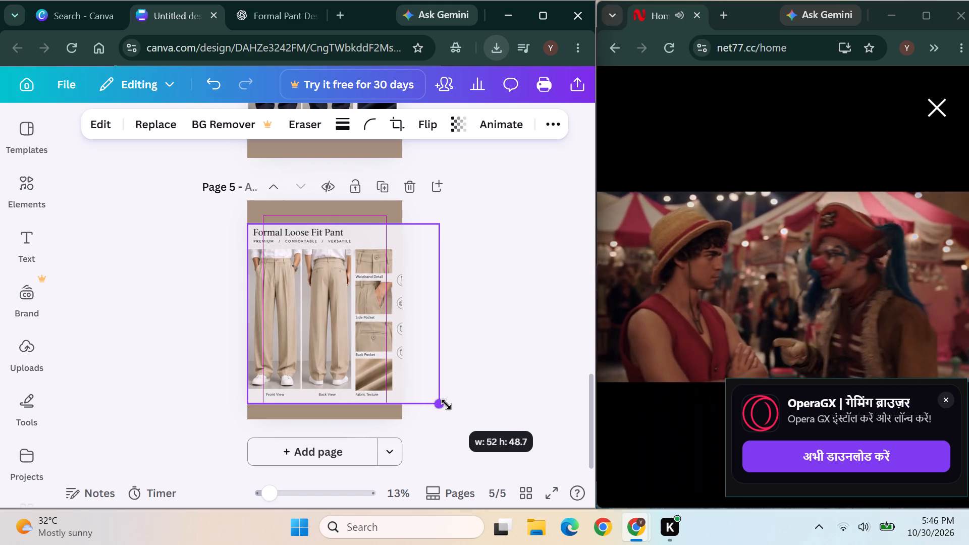
{"action": "left_click_drag", "start_coordinate": [446, 404], "coordinate": [460, 405]}
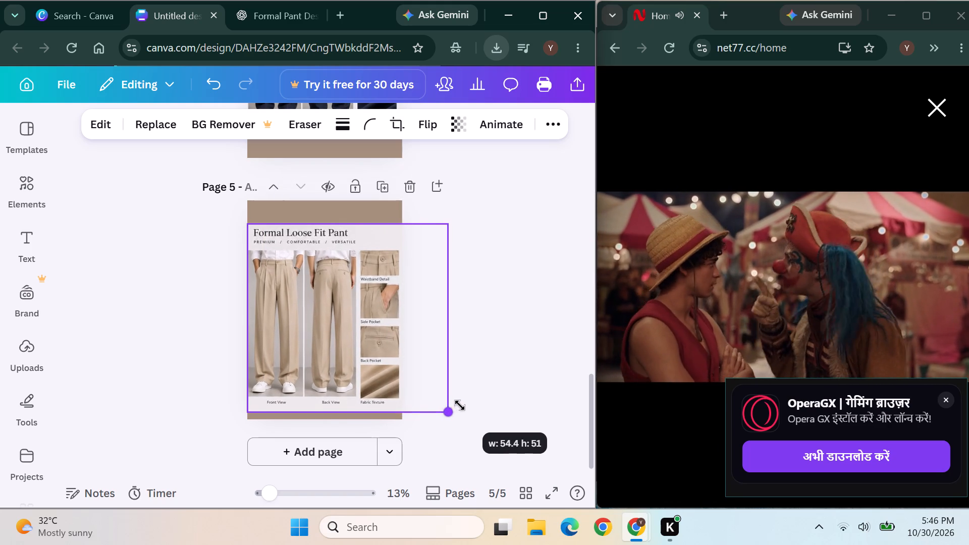
{"action": "left_click_drag", "start_coordinate": [460, 405], "coordinate": [460, 405]}
{"action": "left_click_drag", "start_coordinate": [349, 307], "coordinate": [350, 293]}
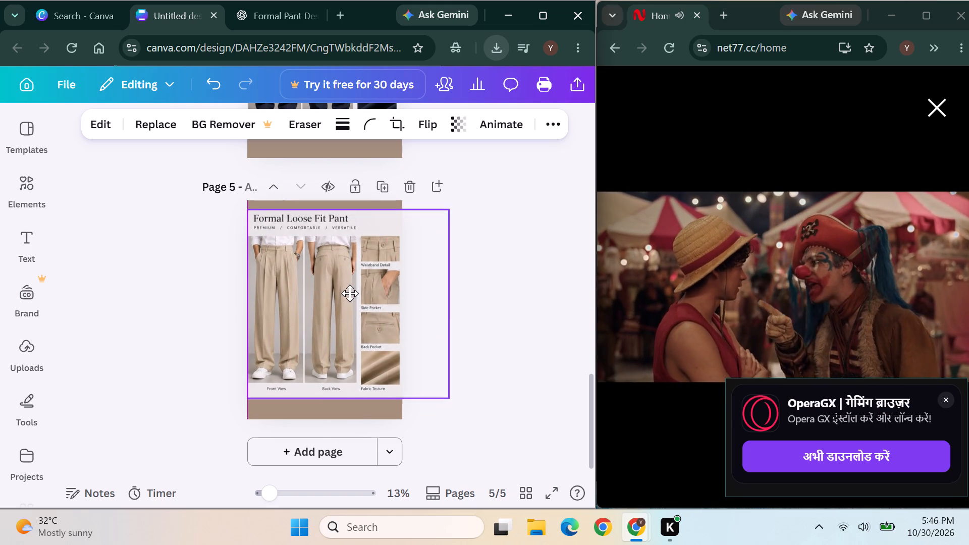
{"action": "left_click_drag", "start_coordinate": [350, 293], "coordinate": [349, 299]}
{"action": "left_click", "coordinate": [499, 275]}
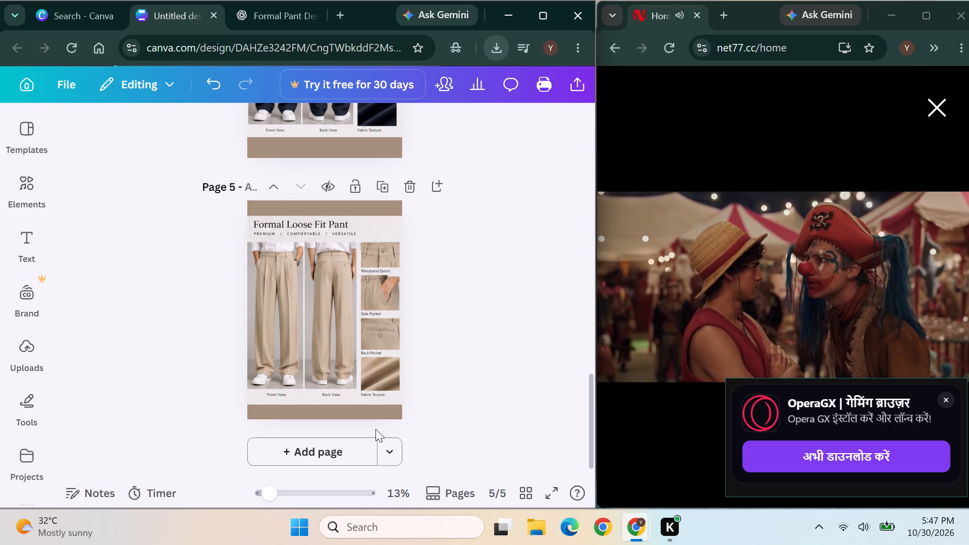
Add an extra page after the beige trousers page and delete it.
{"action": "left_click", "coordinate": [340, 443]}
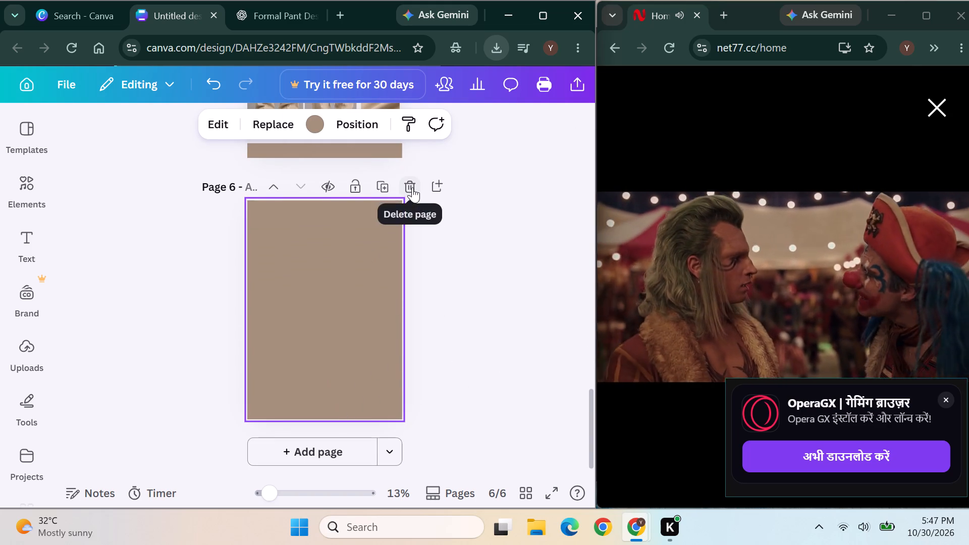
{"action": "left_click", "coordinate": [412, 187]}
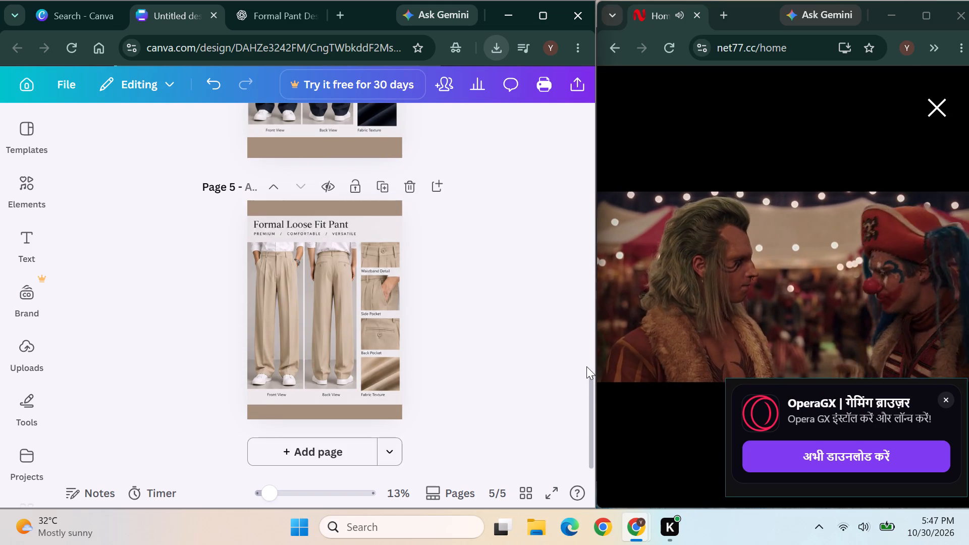
Review the layout of all the design's pages, from the beige trousers page back to the cover.
{"action": "left_click_drag", "start_coordinate": [591, 381], "coordinate": [552, 203]}
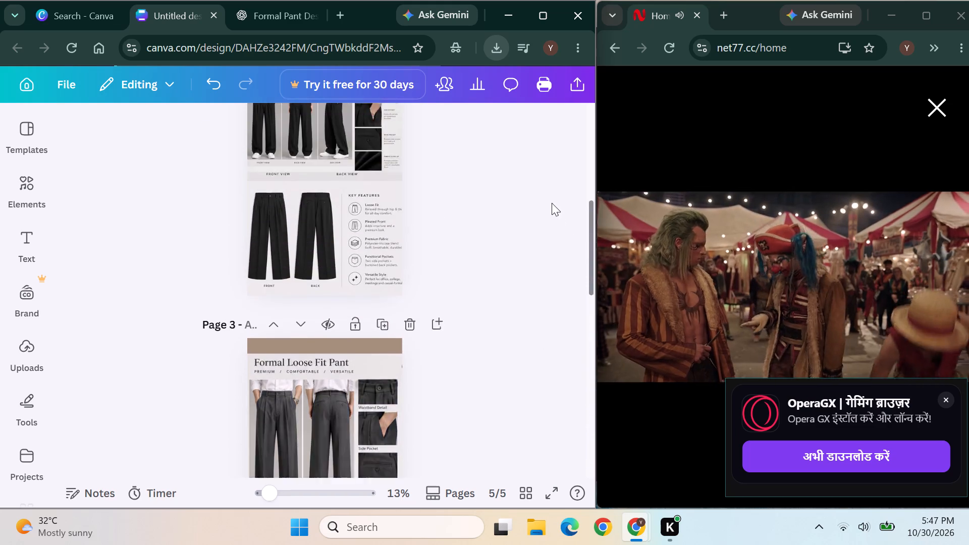
{"action": "left_click_drag", "start_coordinate": [552, 203], "coordinate": [564, 139]}
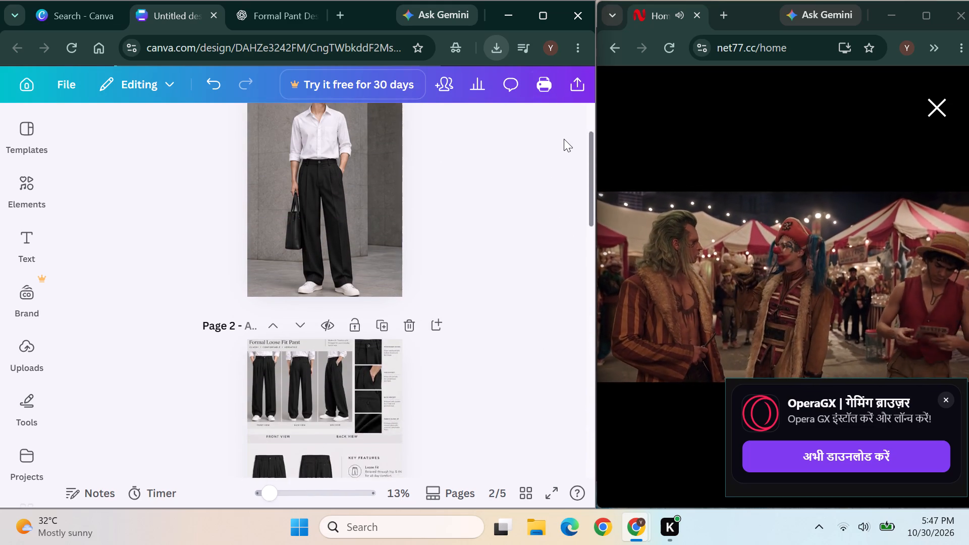
{"action": "left_click_drag", "start_coordinate": [564, 139], "coordinate": [596, 427]}
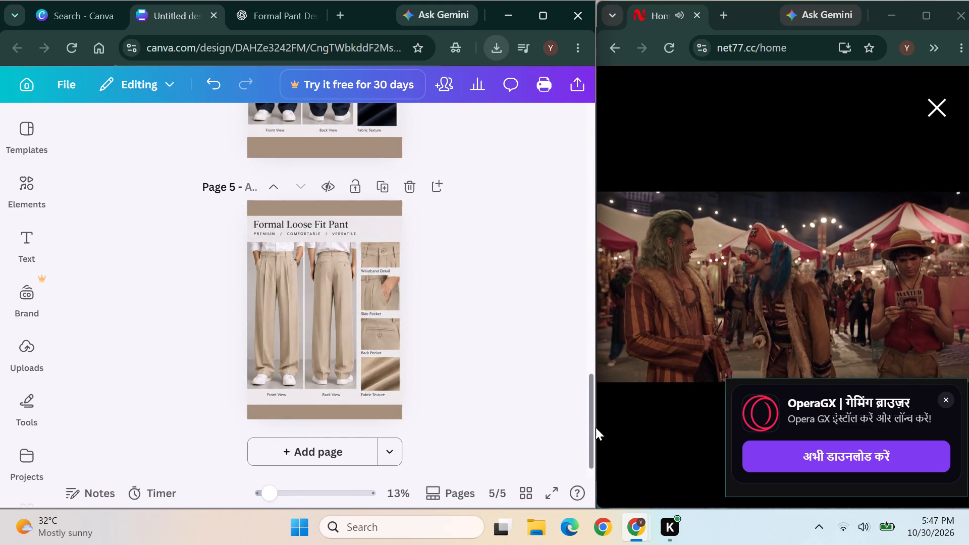
{"action": "left_click_drag", "start_coordinate": [596, 427], "coordinate": [550, 362]}
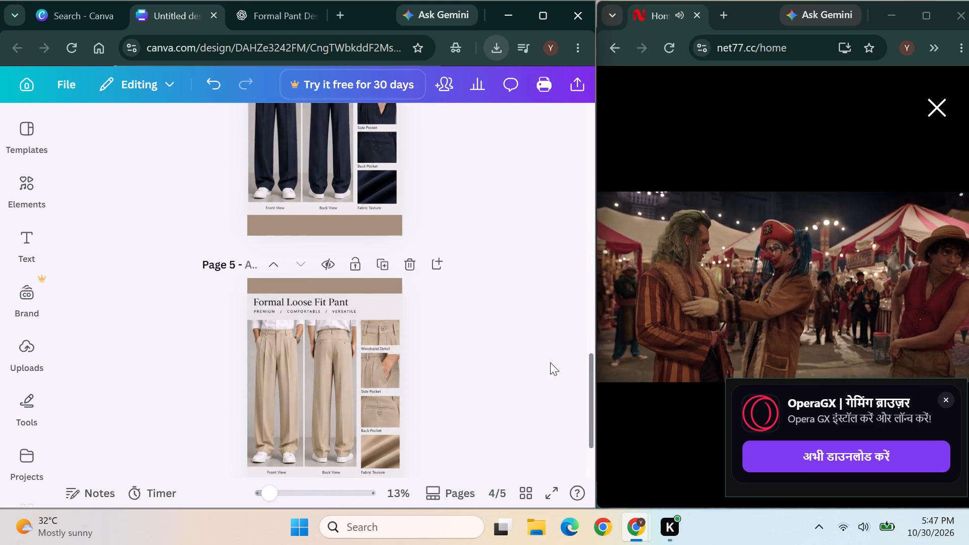
{"action": "left_click_drag", "start_coordinate": [550, 362], "coordinate": [530, 220]}
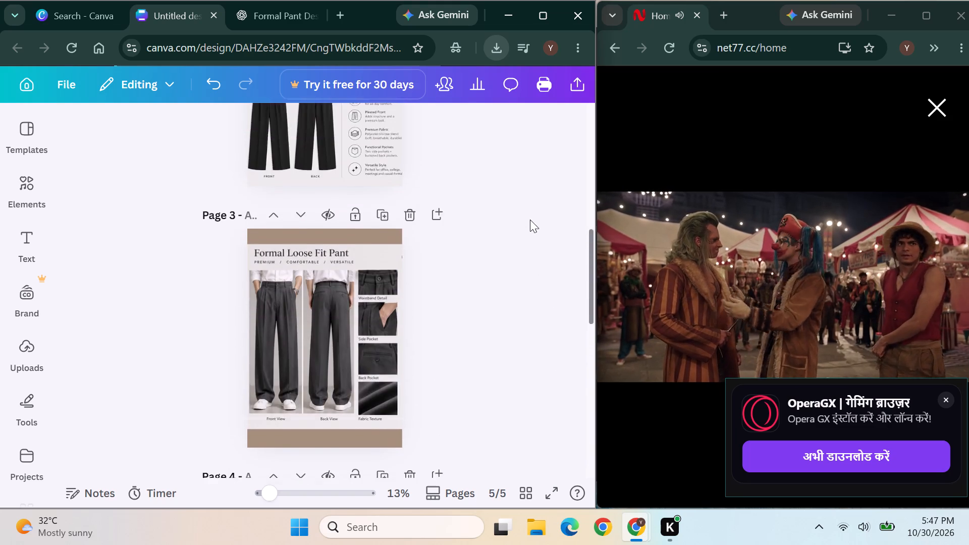
{"action": "left_click_drag", "start_coordinate": [530, 220], "coordinate": [504, 113]}
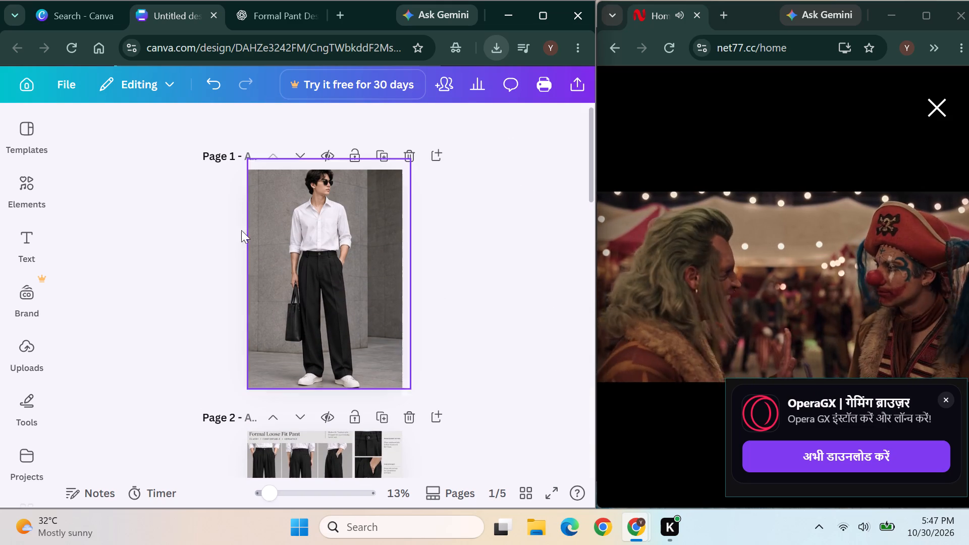
{"action": "left_click", "coordinate": [153, 251]}
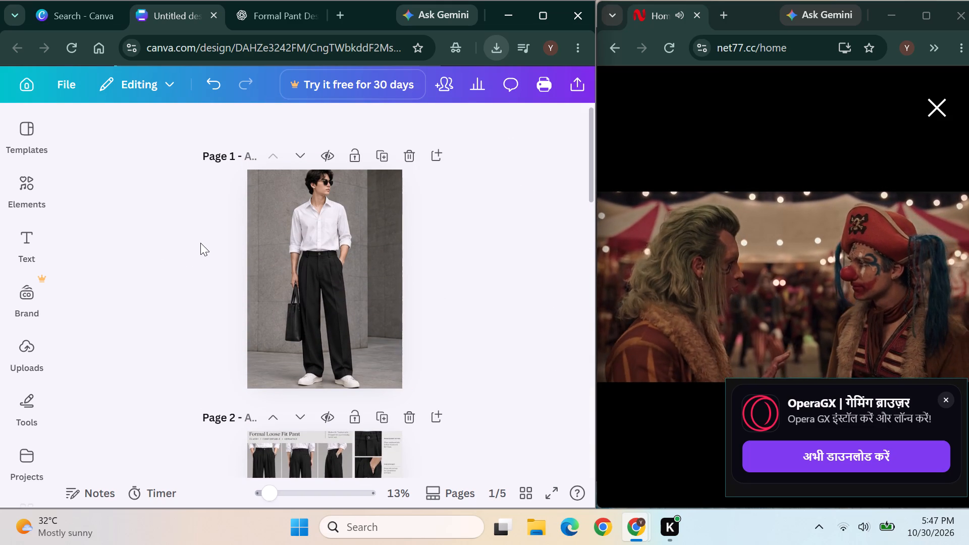
Download the design as PNG and save the ZIP archive in Downloads as "Untitled design".
{"action": "left_click", "coordinate": [582, 77]}
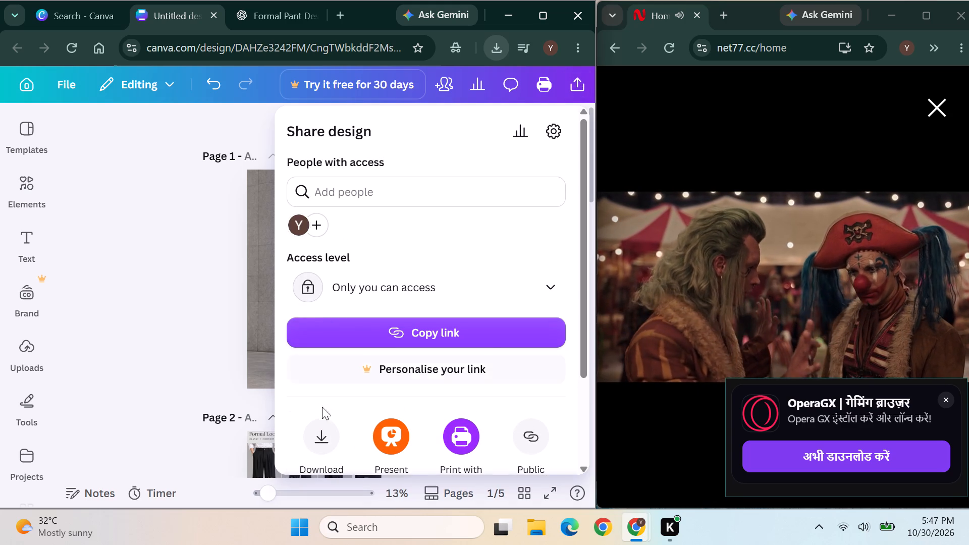
{"action": "left_click", "coordinate": [322, 424]}
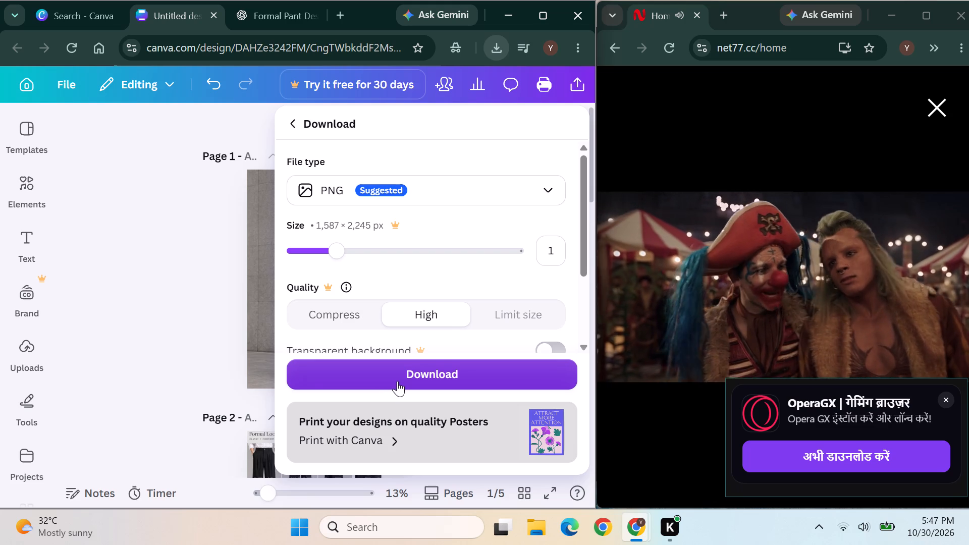
{"action": "left_click", "coordinate": [397, 381]}
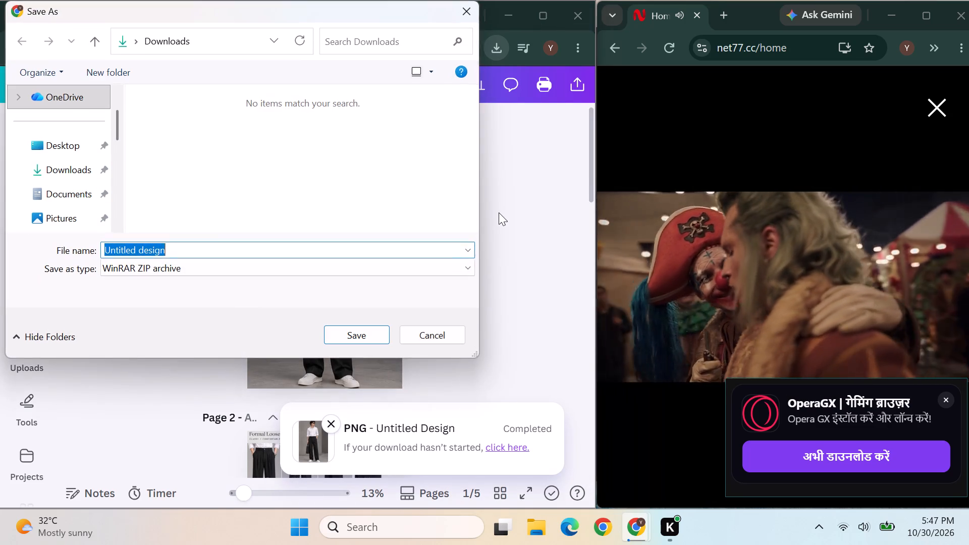
{"action": "left_click", "coordinate": [72, 167]}
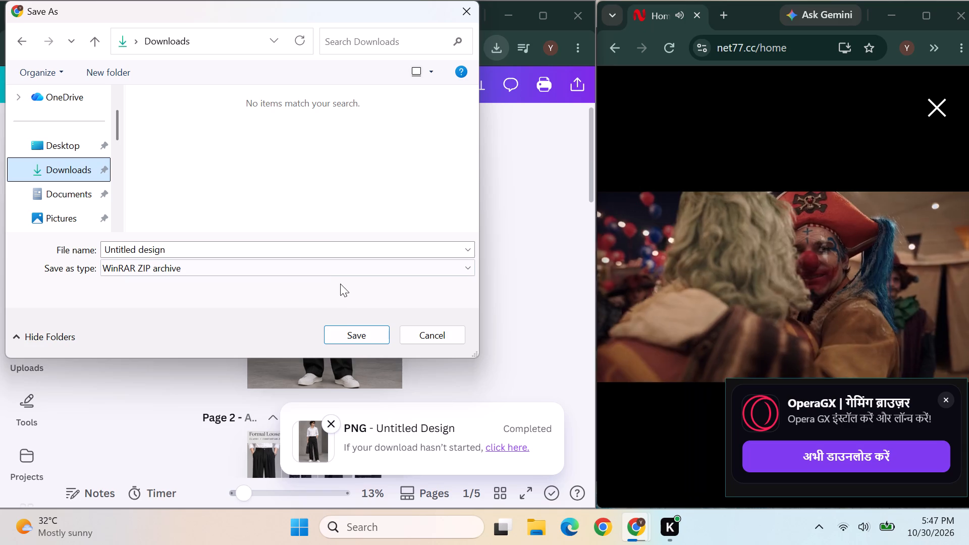
{"action": "left_click", "coordinate": [350, 331]}
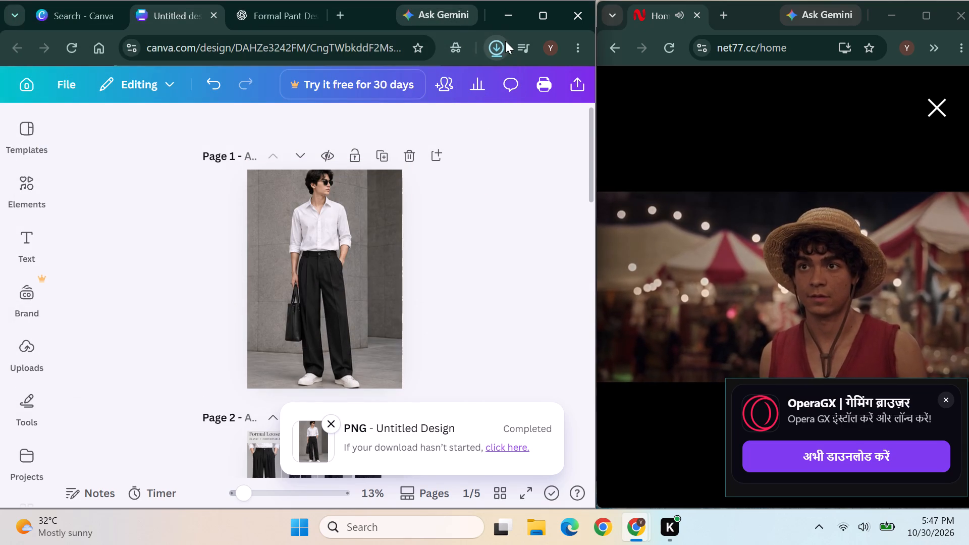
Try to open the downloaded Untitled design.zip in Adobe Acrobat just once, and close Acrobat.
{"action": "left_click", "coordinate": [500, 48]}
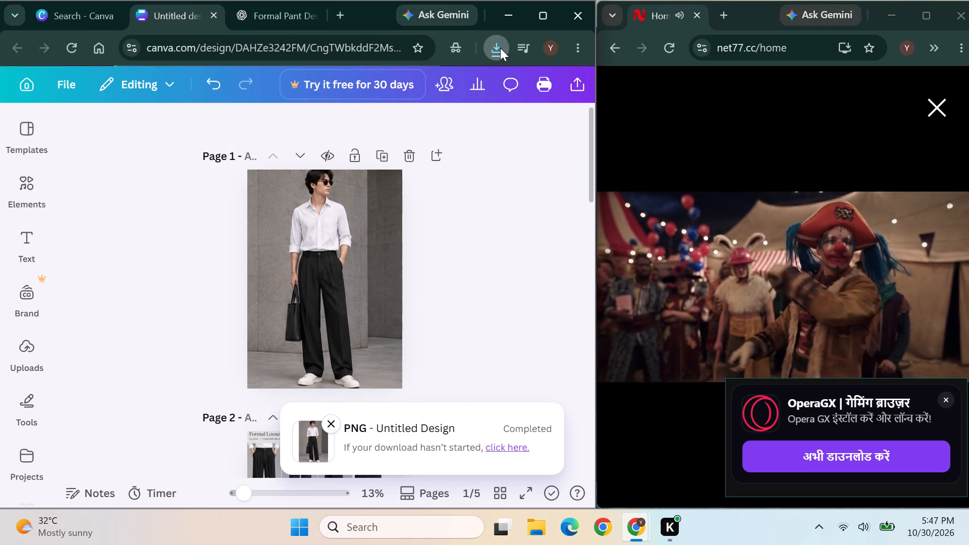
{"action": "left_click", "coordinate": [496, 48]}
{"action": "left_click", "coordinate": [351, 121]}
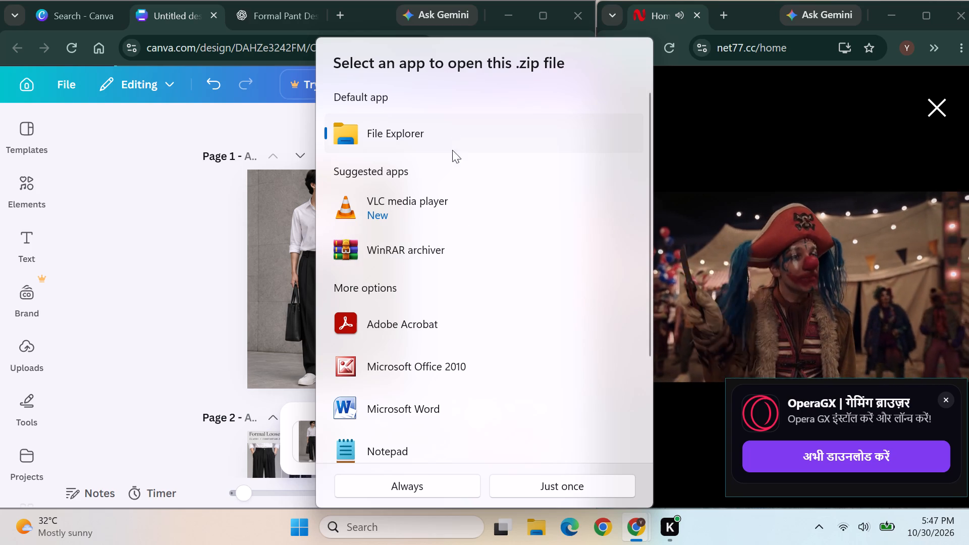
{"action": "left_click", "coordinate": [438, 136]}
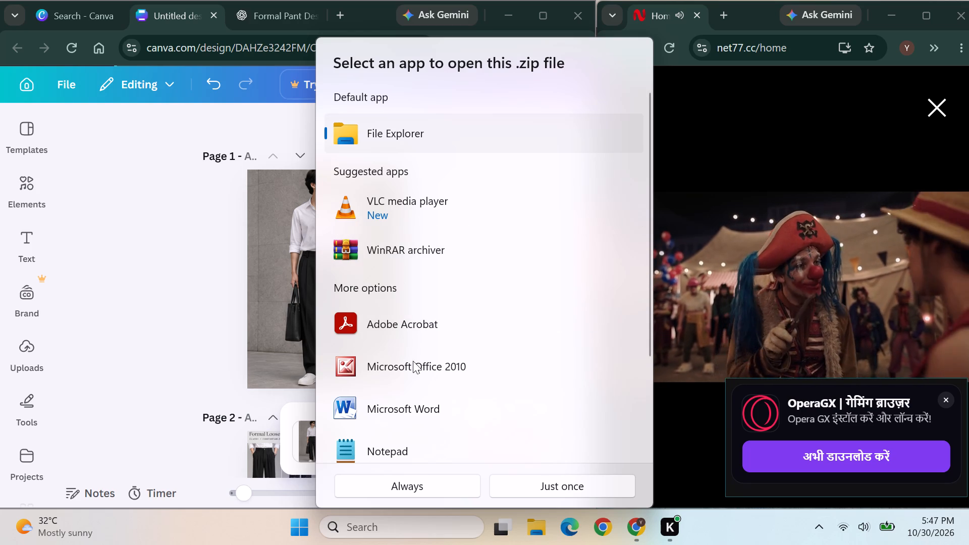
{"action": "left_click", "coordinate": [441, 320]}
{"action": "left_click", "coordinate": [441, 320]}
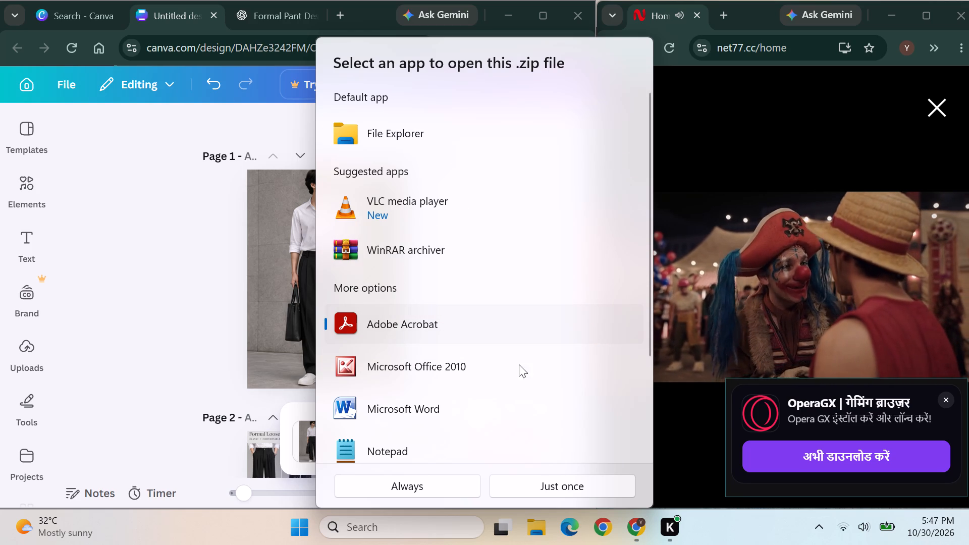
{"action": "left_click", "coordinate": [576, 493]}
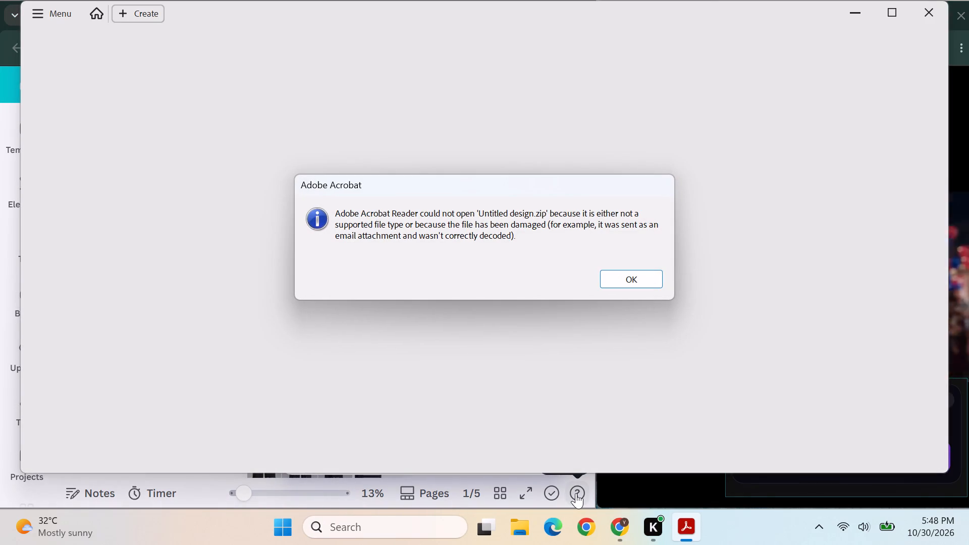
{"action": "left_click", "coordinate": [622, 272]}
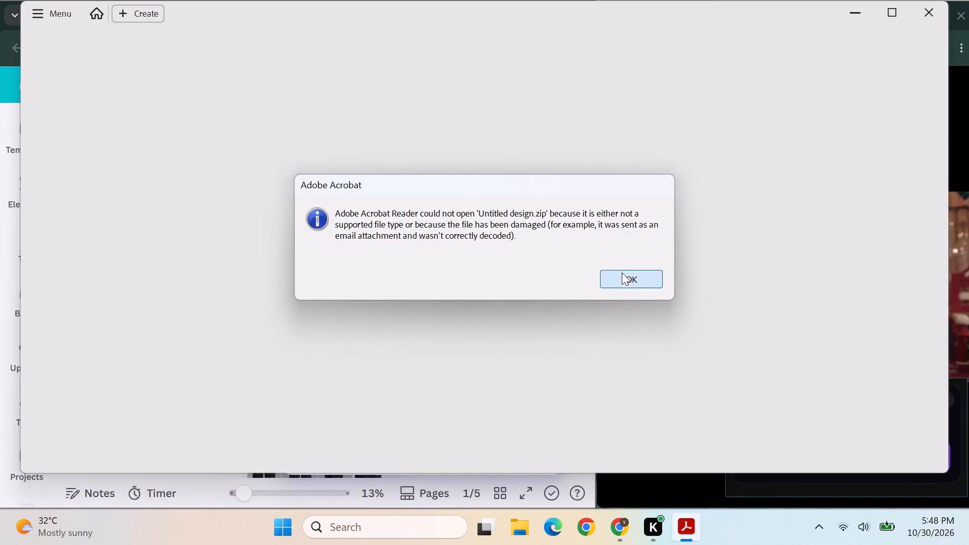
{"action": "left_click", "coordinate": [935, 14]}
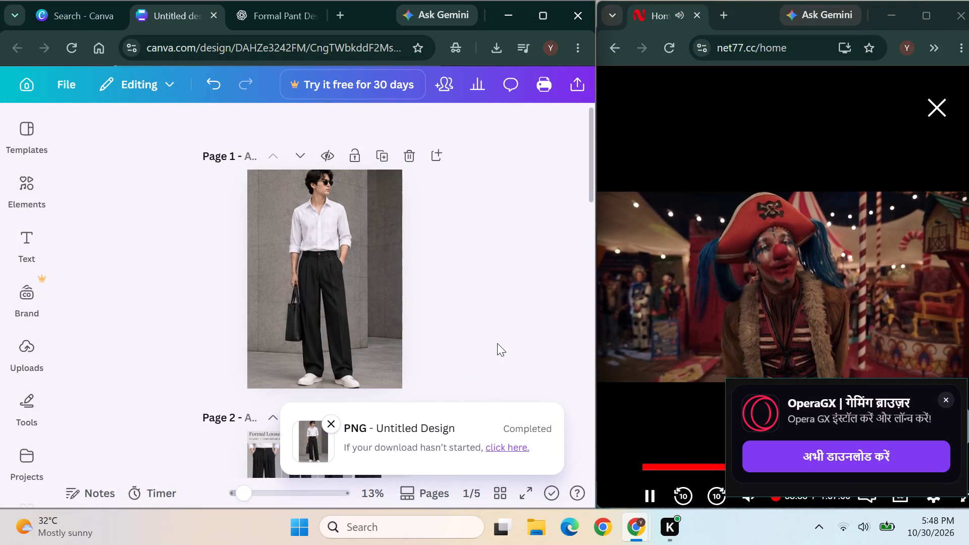
Restart the design's PNG download and save a second archive in Downloads as "Untitled design (1)".
{"action": "left_click", "coordinate": [507, 443]}
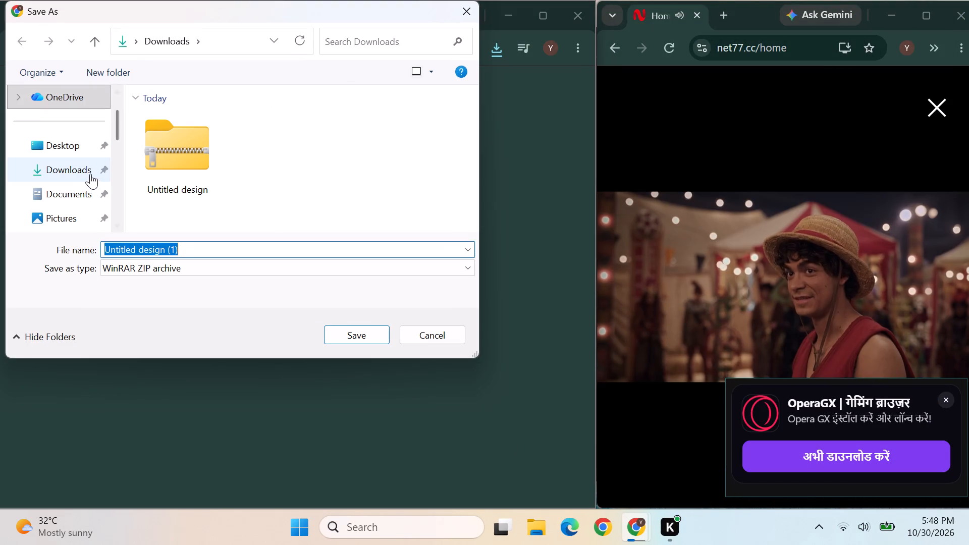
{"action": "left_click", "coordinate": [90, 174]}
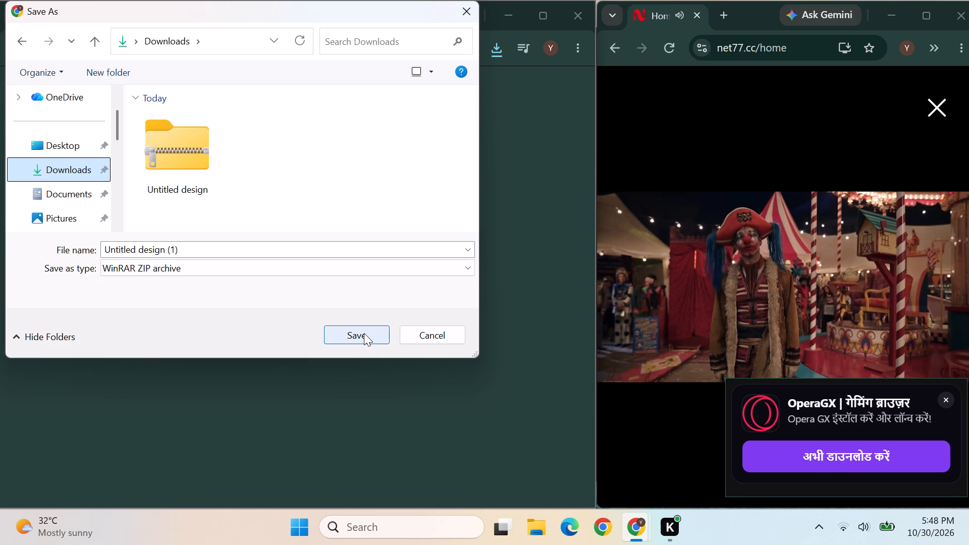
{"action": "left_click", "coordinate": [364, 333]}
Remove the Untitled design.zip entry from the browser's download history.
{"action": "left_click", "coordinate": [498, 38]}
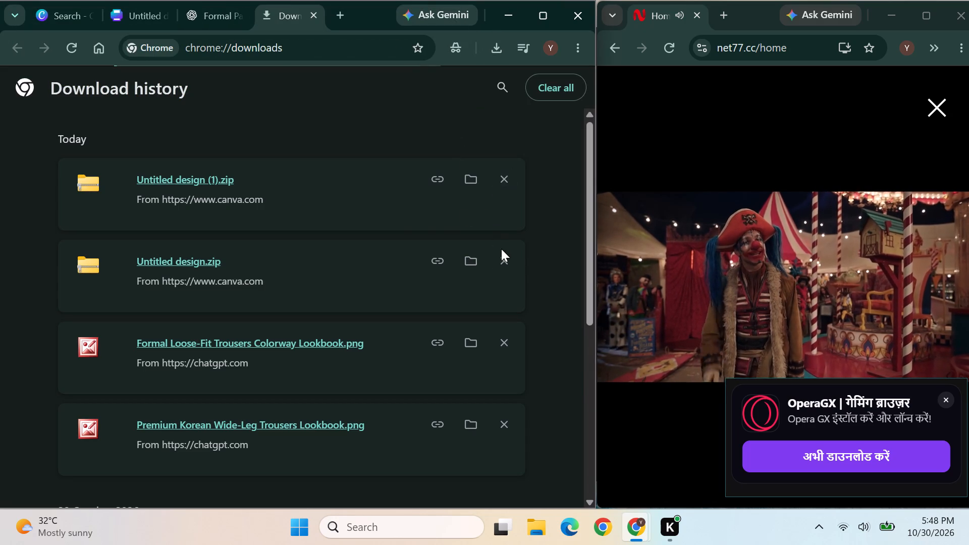
{"action": "left_click", "coordinate": [502, 258]}
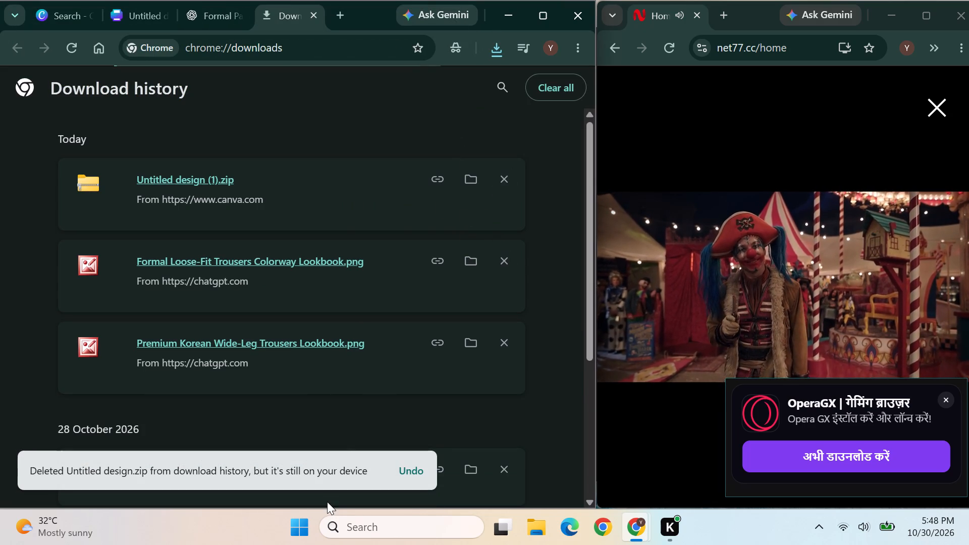
In File Explorer, open the Untitled design (1) archive from Downloads, view image 1, and close both windows.
{"action": "left_click", "coordinate": [544, 531]}
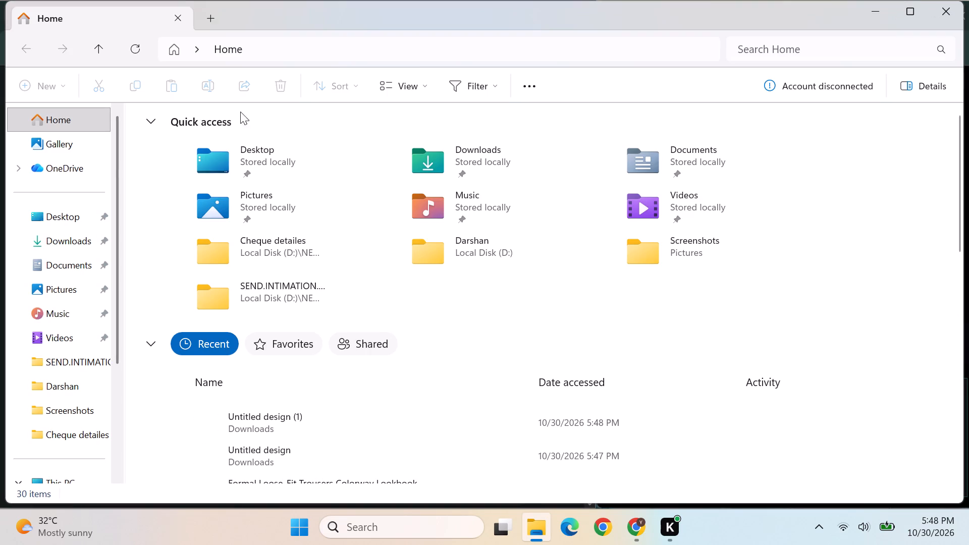
{"action": "left_click", "coordinate": [59, 241]}
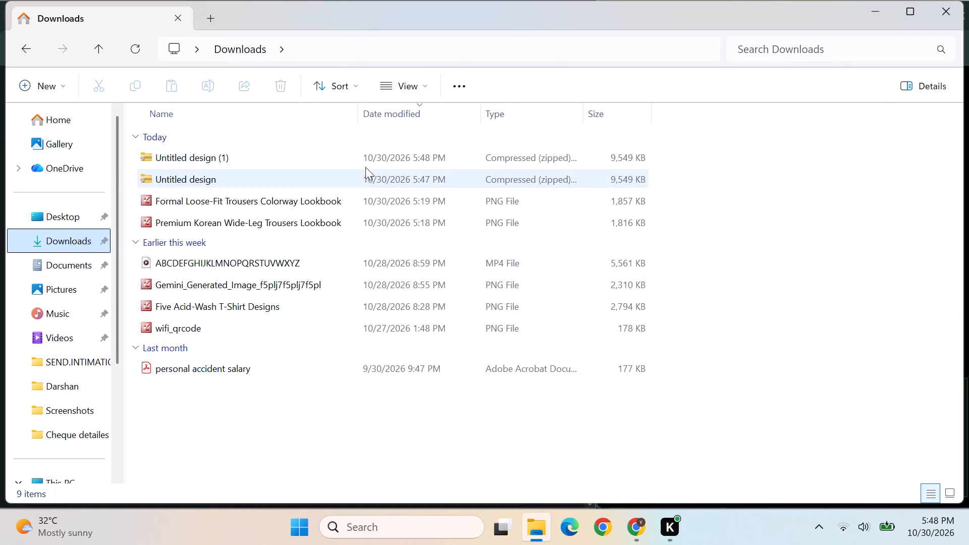
{"action": "double_click", "coordinate": [385, 150]}
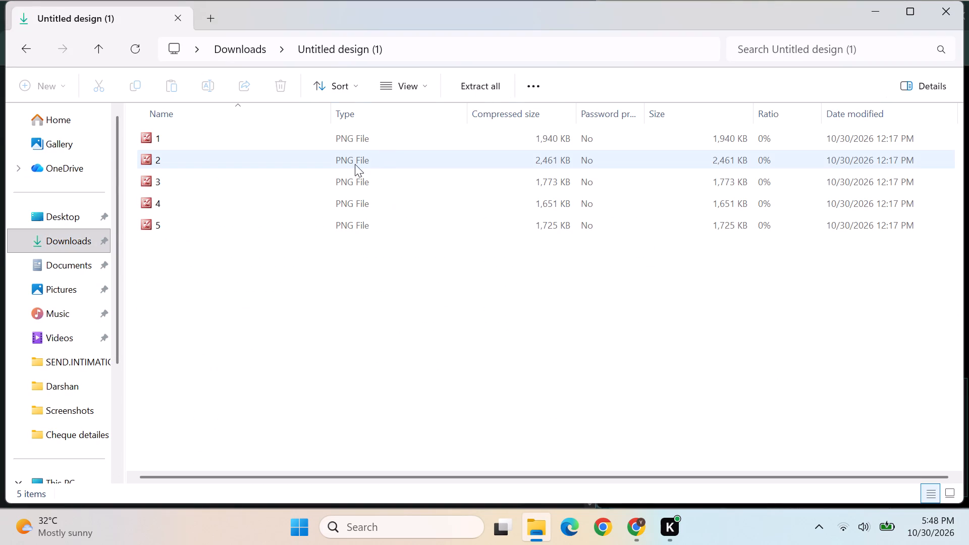
{"action": "double_click", "coordinate": [354, 142]}
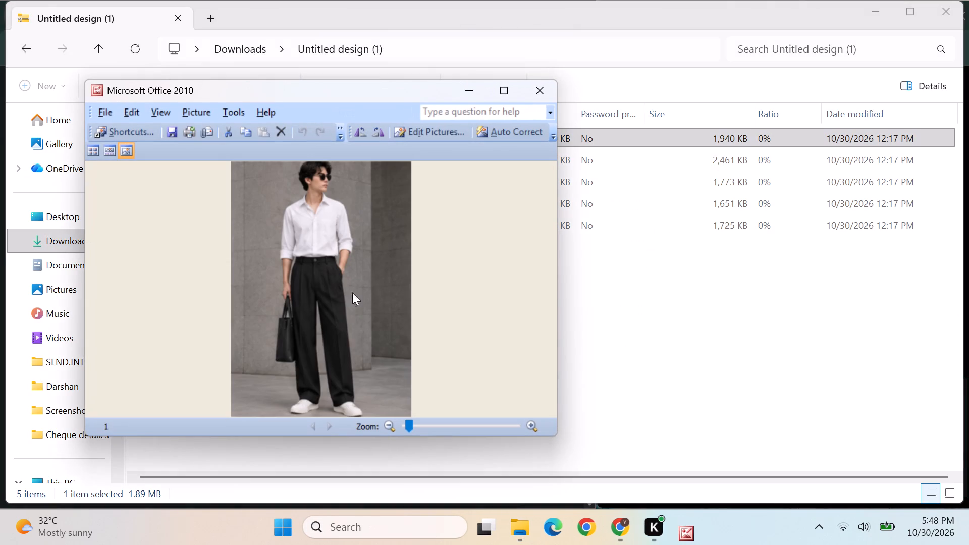
{"action": "left_click", "coordinate": [528, 89]}
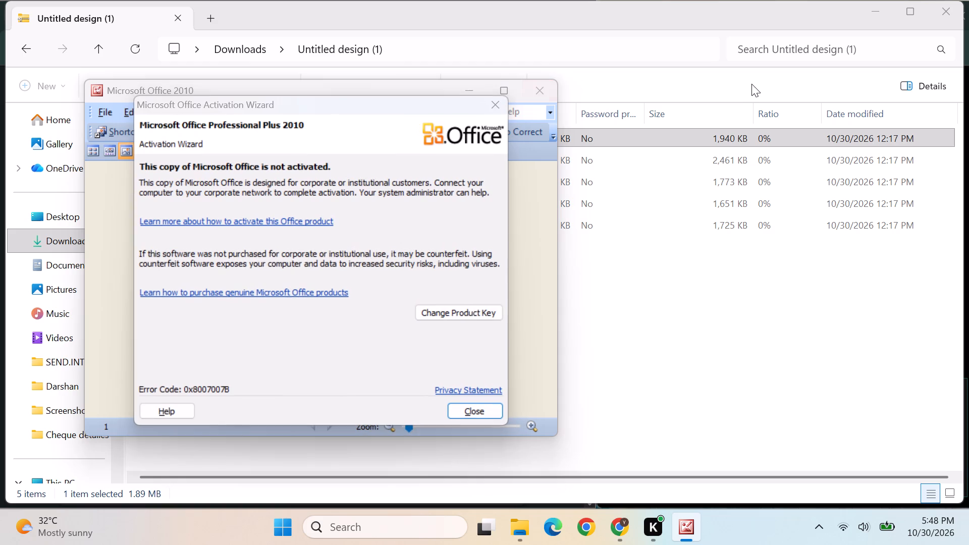
{"action": "left_click", "coordinate": [474, 414]}
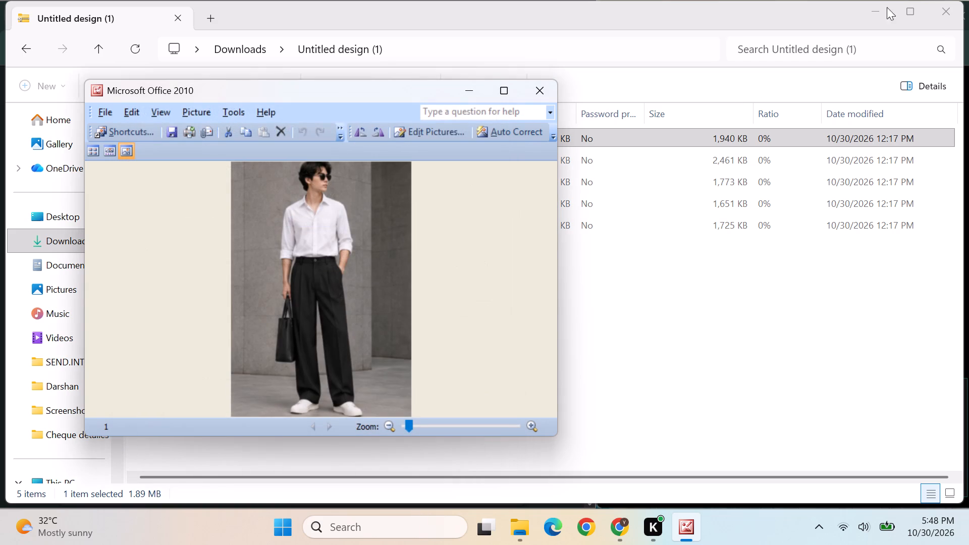
{"action": "left_click", "coordinate": [542, 81]}
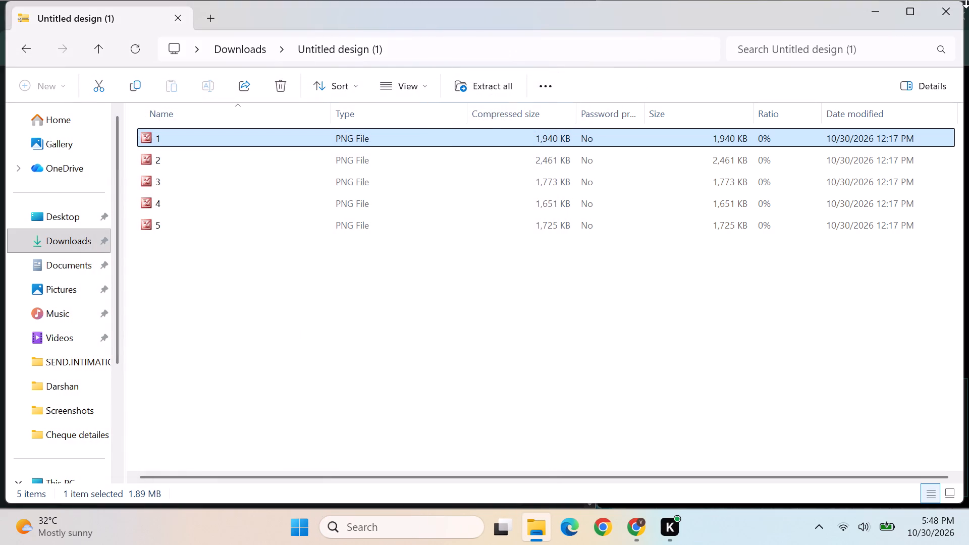
{"action": "left_click", "coordinate": [956, 7]}
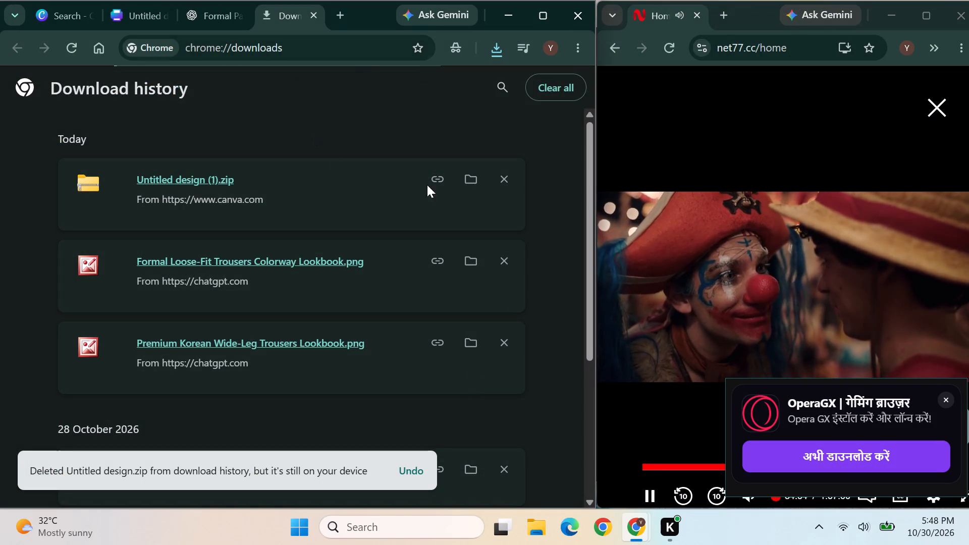
Remove the Untitled design (1).zip entry from the download history and return to the Canva design.
{"action": "left_click", "coordinate": [502, 182]}
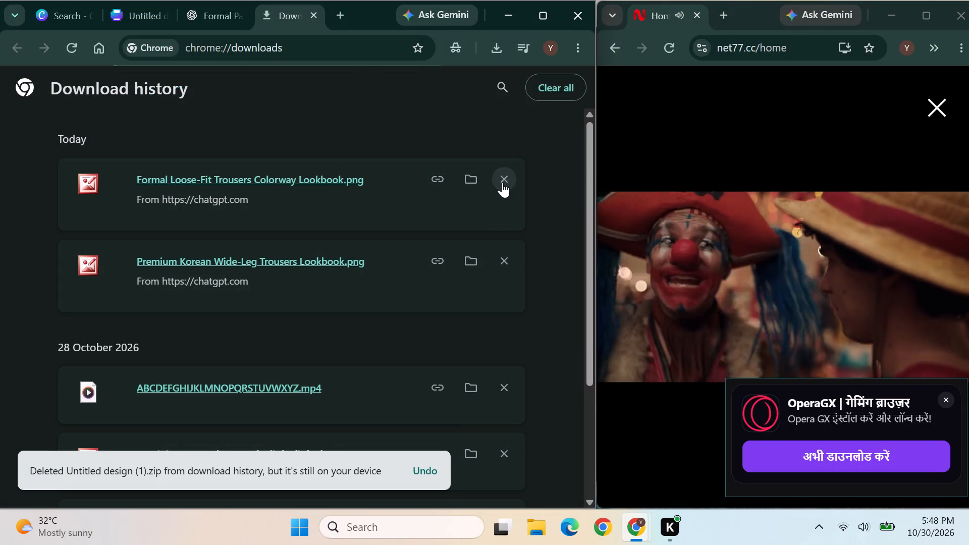
{"action": "left_click", "coordinate": [198, 21]}
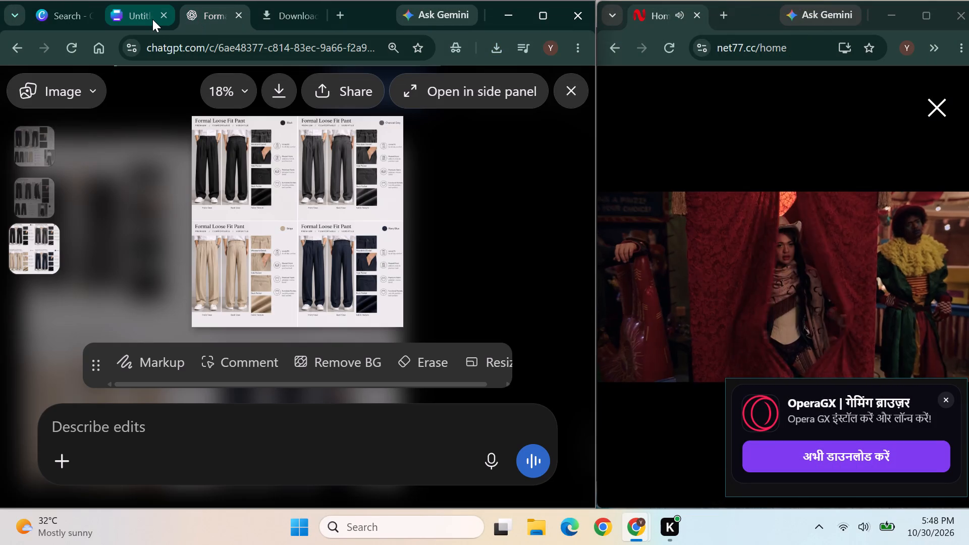
{"action": "left_click", "coordinate": [149, 19]}
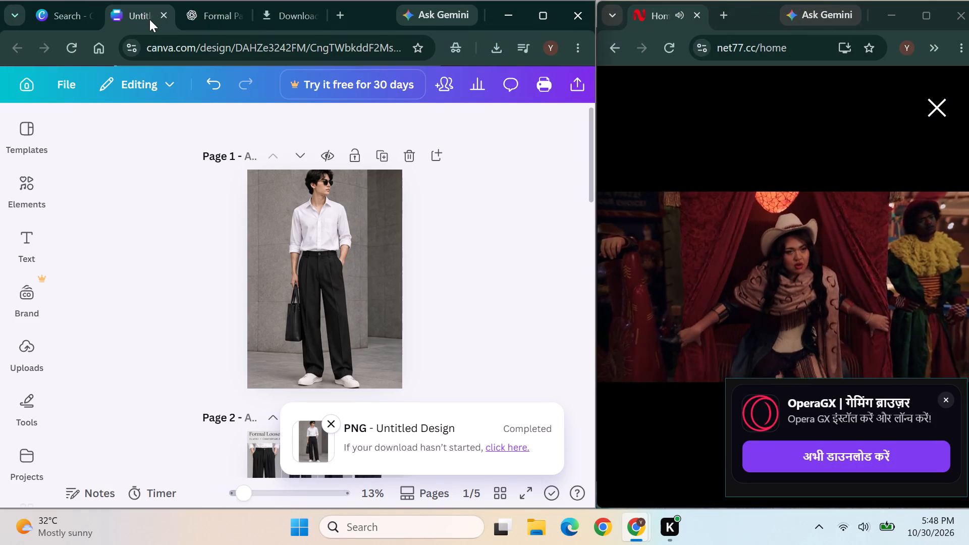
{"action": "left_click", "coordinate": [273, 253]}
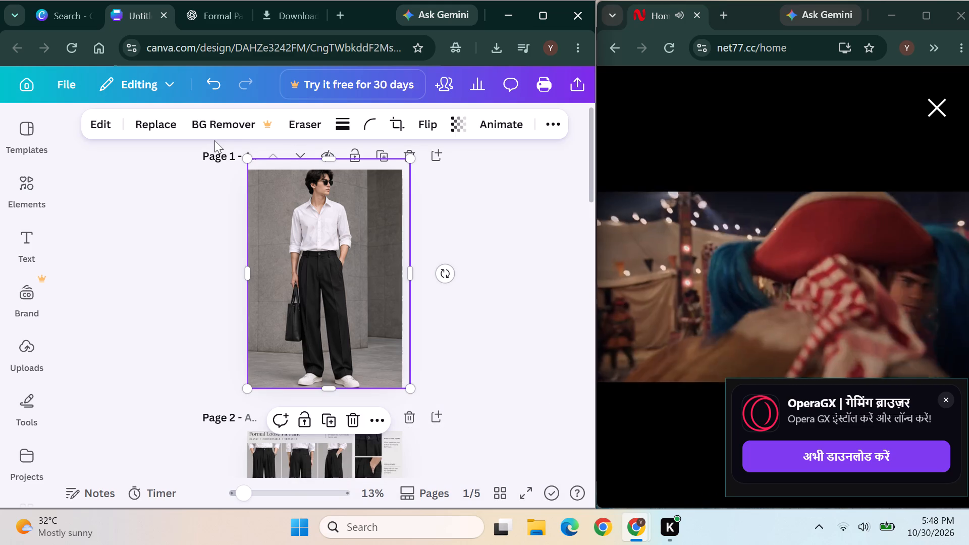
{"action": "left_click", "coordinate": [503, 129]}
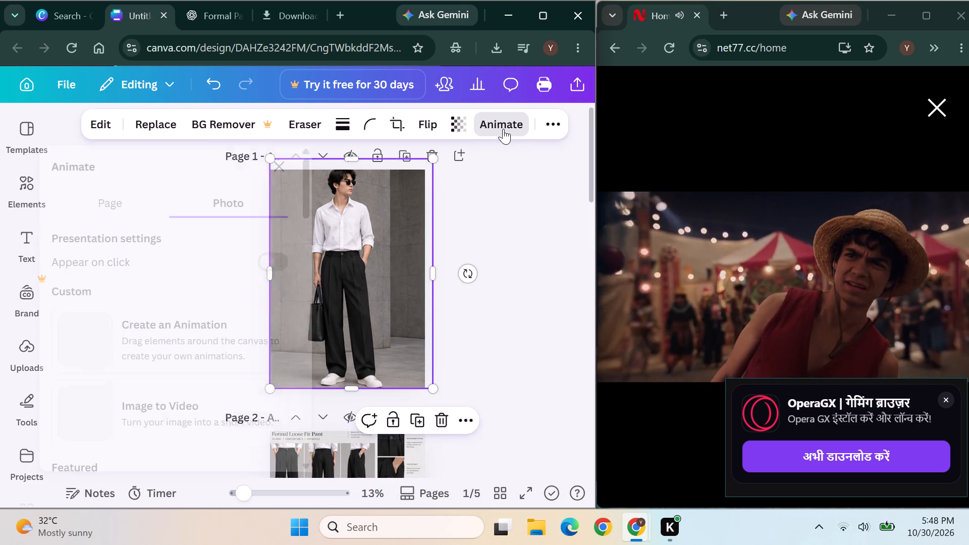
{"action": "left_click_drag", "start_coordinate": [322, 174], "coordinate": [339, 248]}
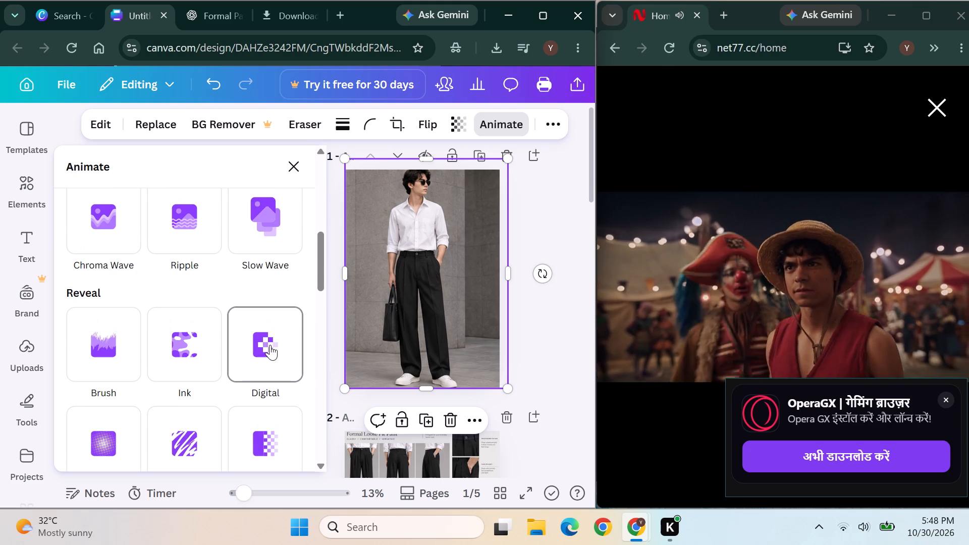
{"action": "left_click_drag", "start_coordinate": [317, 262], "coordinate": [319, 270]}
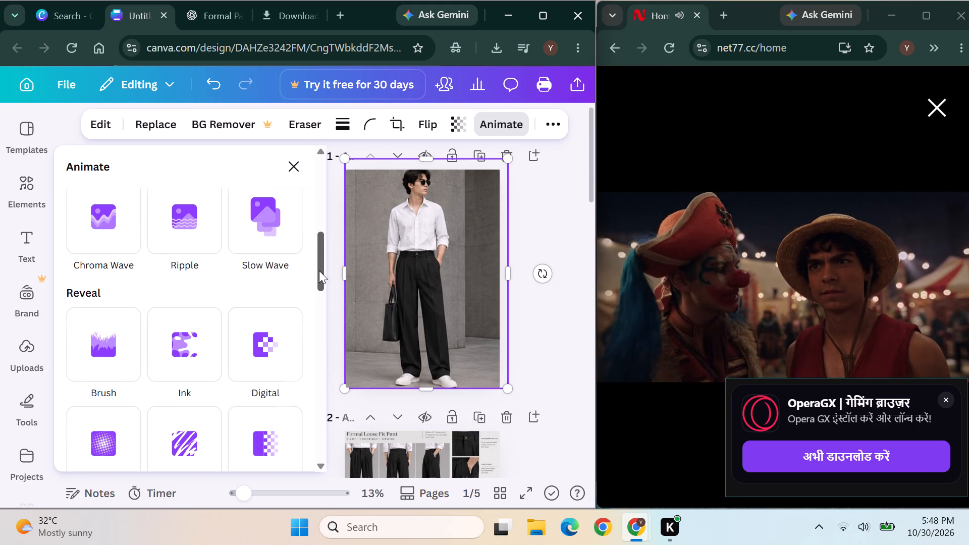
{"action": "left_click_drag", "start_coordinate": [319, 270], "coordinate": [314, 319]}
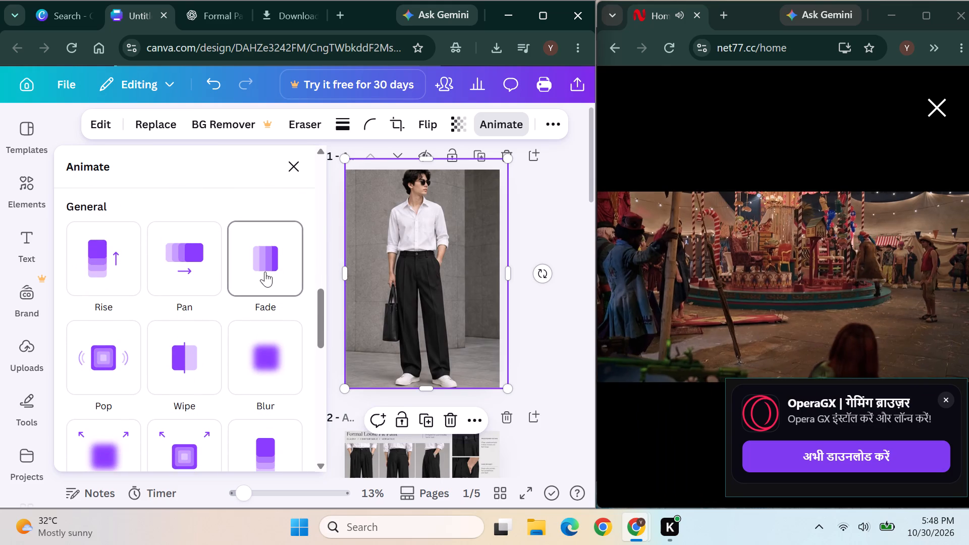
Crop page 1's cover photo along its right and top sides to match the page edges.
{"action": "left_click_drag", "start_coordinate": [512, 277], "coordinate": [505, 277]}
{"action": "left_click_drag", "start_coordinate": [421, 157], "coordinate": [421, 167]}
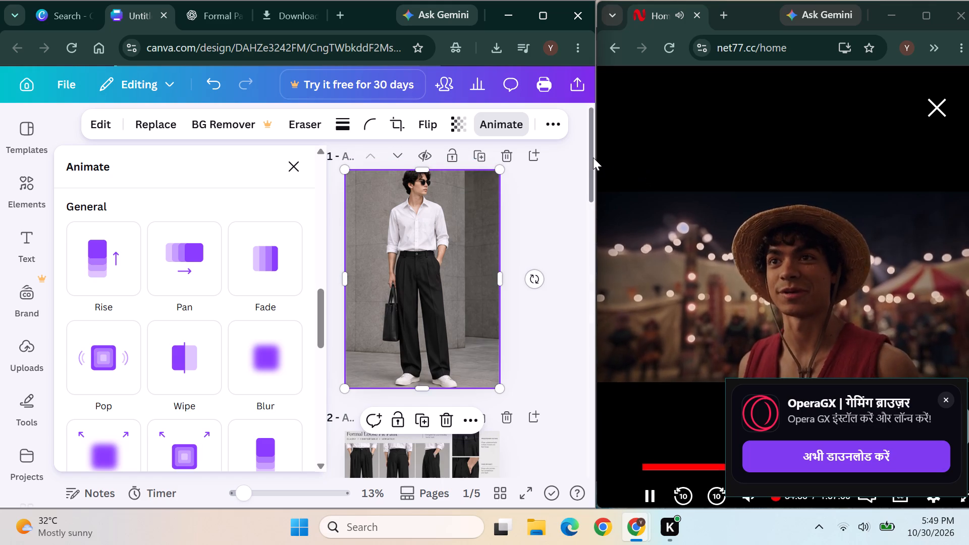
Crop page 2's lower trousers and key features image along its right, bottom and left sides toward the page edges.
{"action": "left_click_drag", "start_coordinate": [593, 157], "coordinate": [591, 215]}
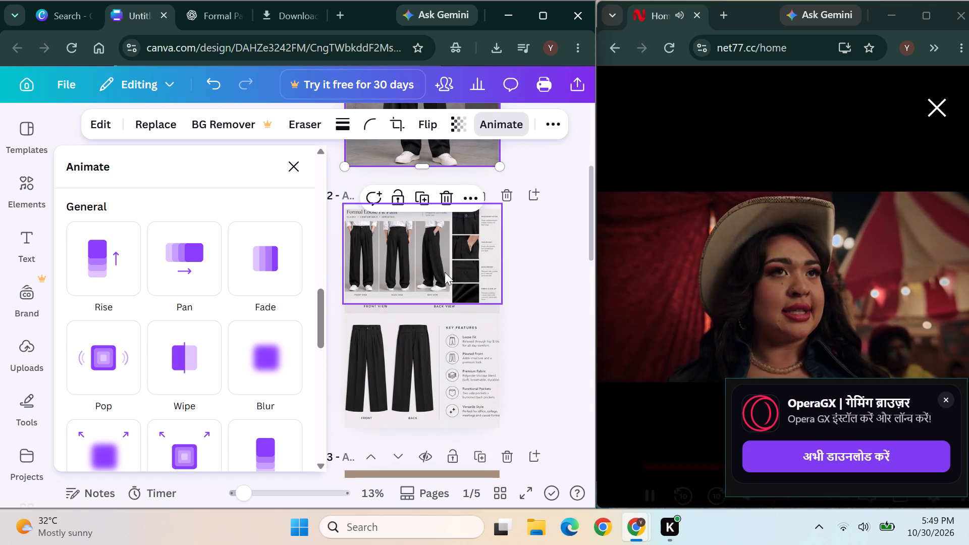
{"action": "left_click", "coordinate": [445, 272]}
{"action": "left_click", "coordinate": [437, 379]}
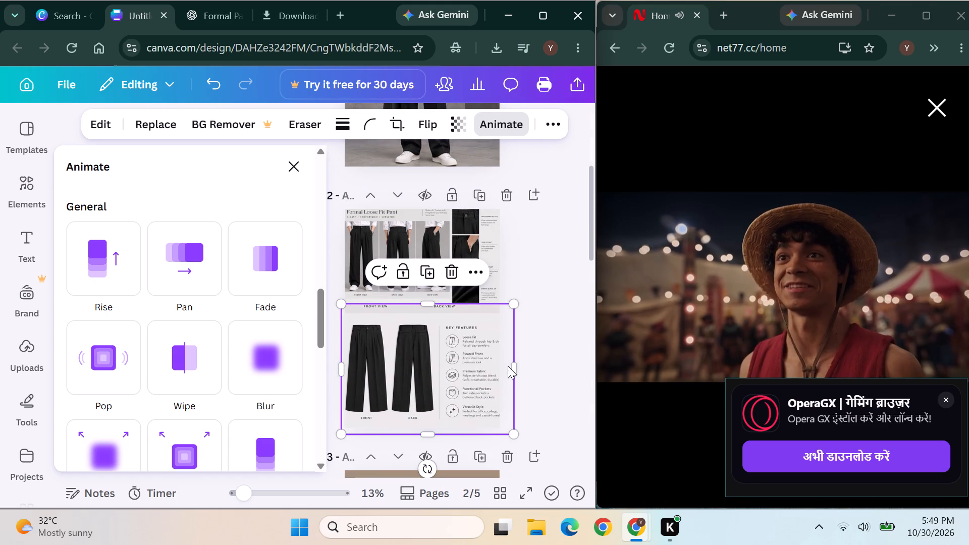
{"action": "left_click_drag", "start_coordinate": [514, 366], "coordinate": [506, 366]}
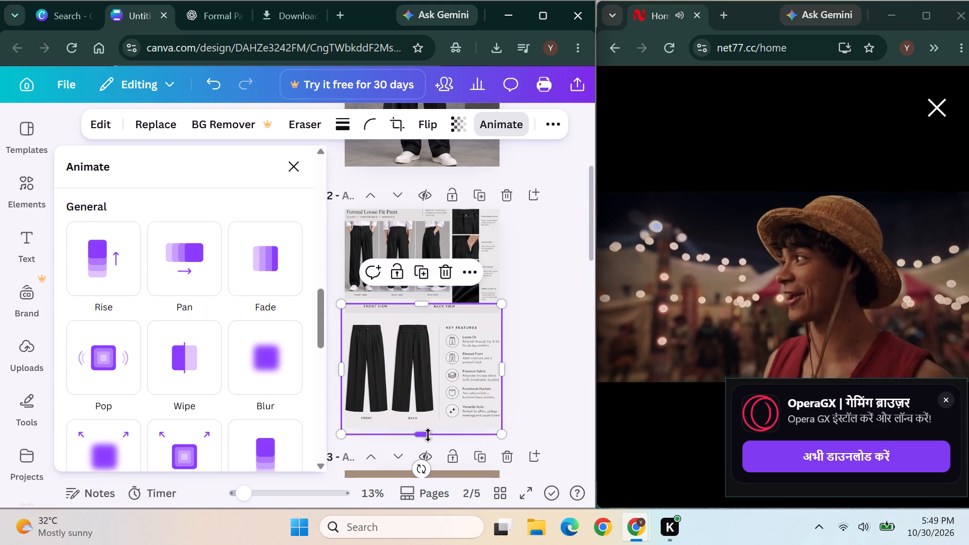
{"action": "left_click_drag", "start_coordinate": [424, 435], "coordinate": [425, 433]}
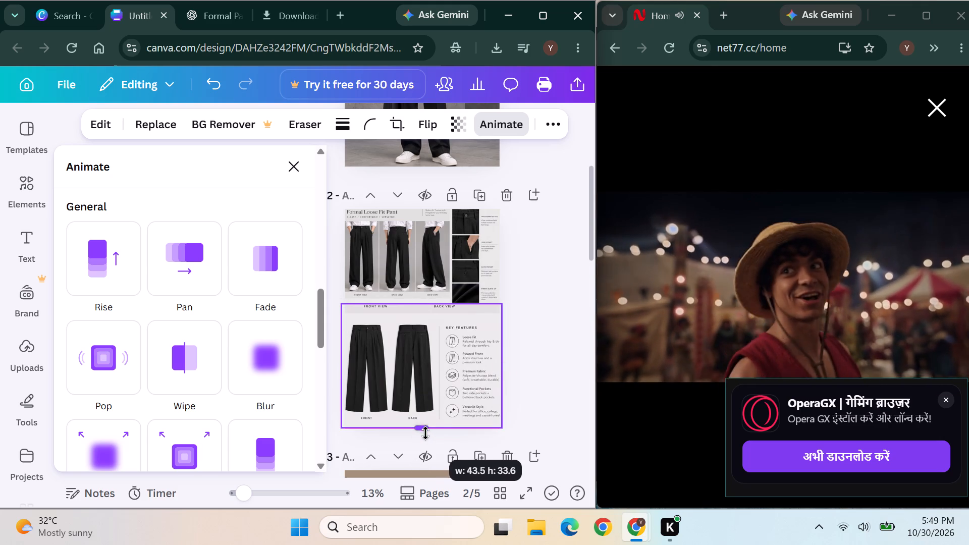
{"action": "left_click_drag", "start_coordinate": [425, 433], "coordinate": [427, 429]}
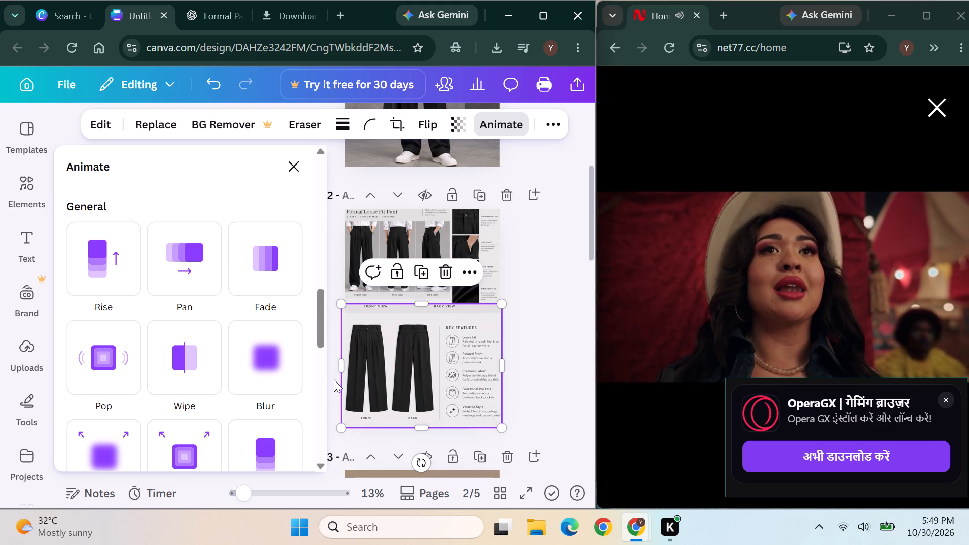
{"action": "left_click", "coordinate": [524, 262]}
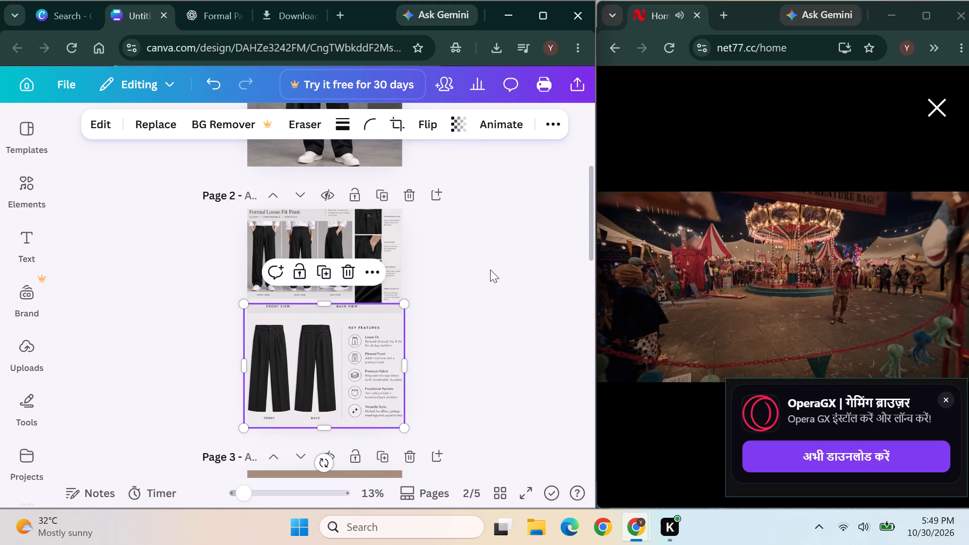
{"action": "left_click", "coordinate": [490, 269]}
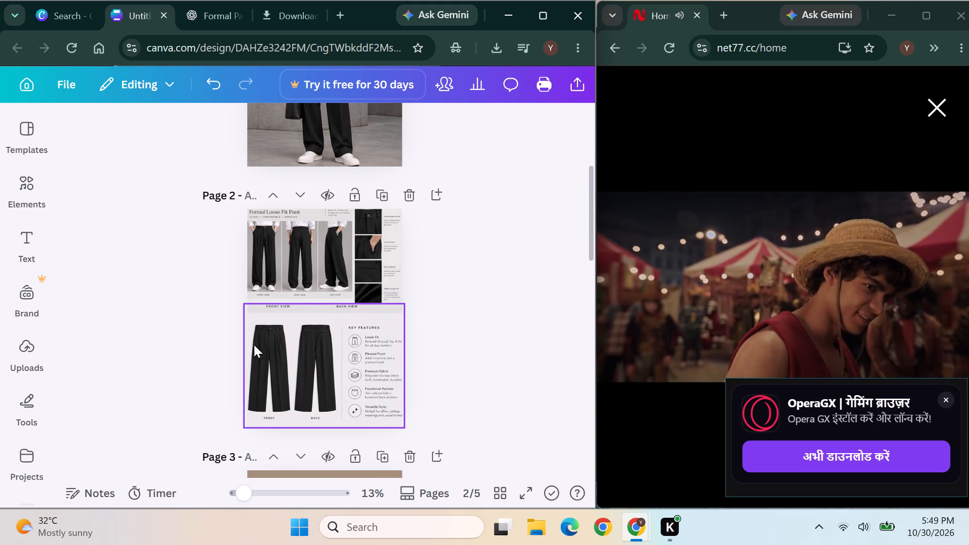
{"action": "left_click", "coordinate": [266, 345]}
{"action": "left_click", "coordinate": [246, 355]}
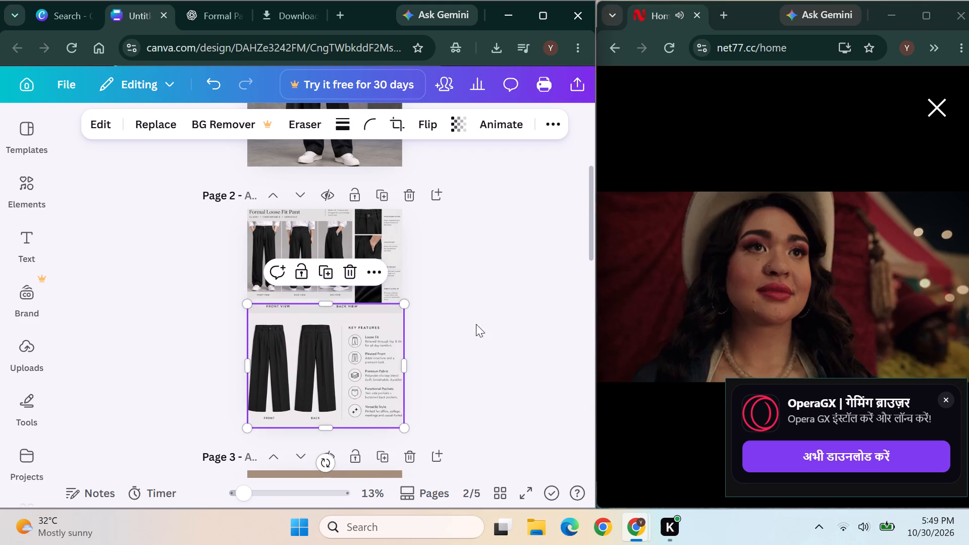
{"action": "left_click", "coordinate": [520, 301]}
Crop the right side of page 3's grey pants image to align with the page edge.
{"action": "left_click_drag", "start_coordinate": [589, 197], "coordinate": [589, 264]}
{"action": "left_click", "coordinate": [289, 352]}
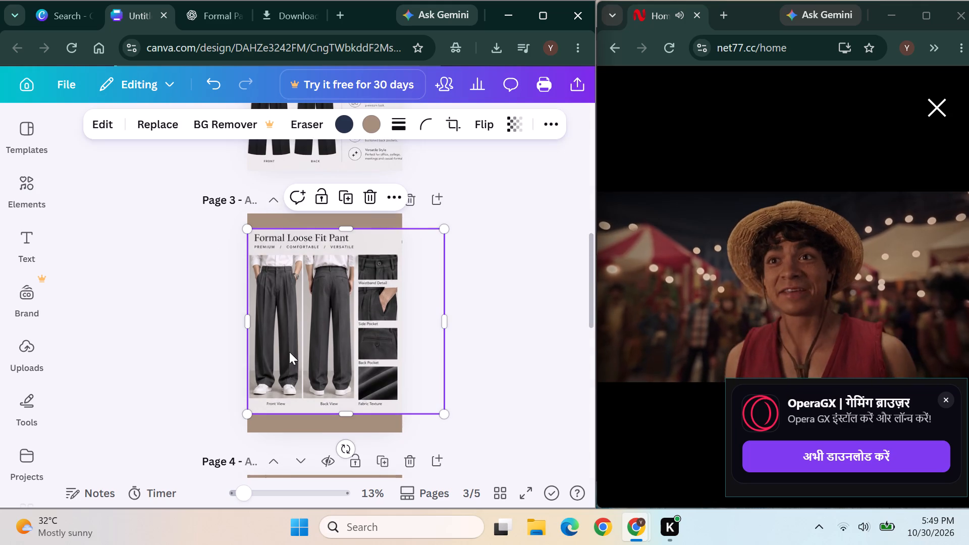
{"action": "left_click_drag", "start_coordinate": [442, 322], "coordinate": [426, 324]}
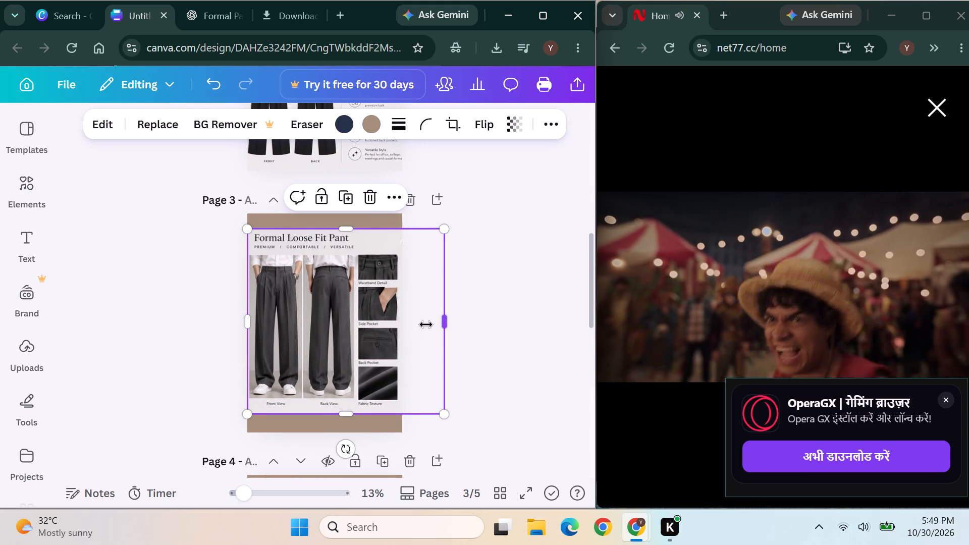
{"action": "left_click_drag", "start_coordinate": [426, 324], "coordinate": [399, 322]}
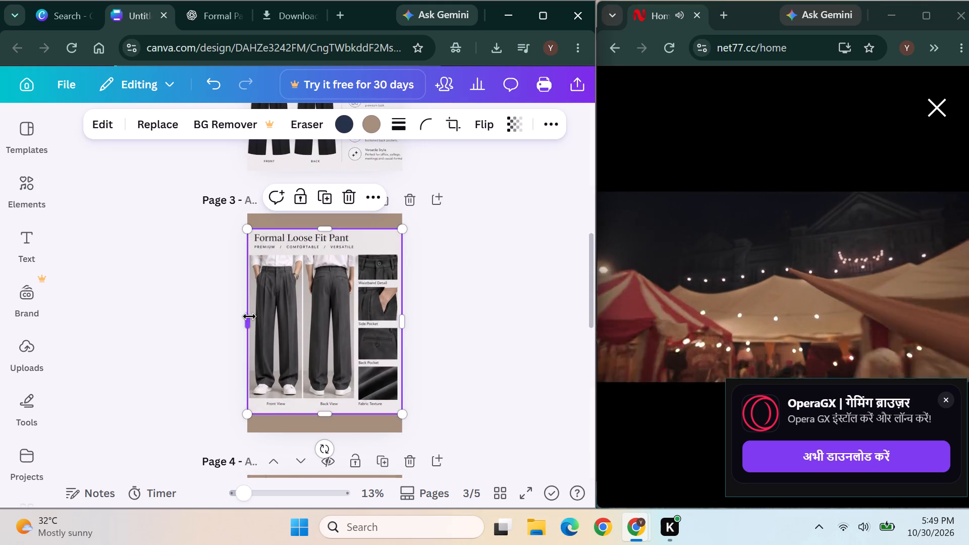
{"action": "left_click", "coordinate": [250, 320]}
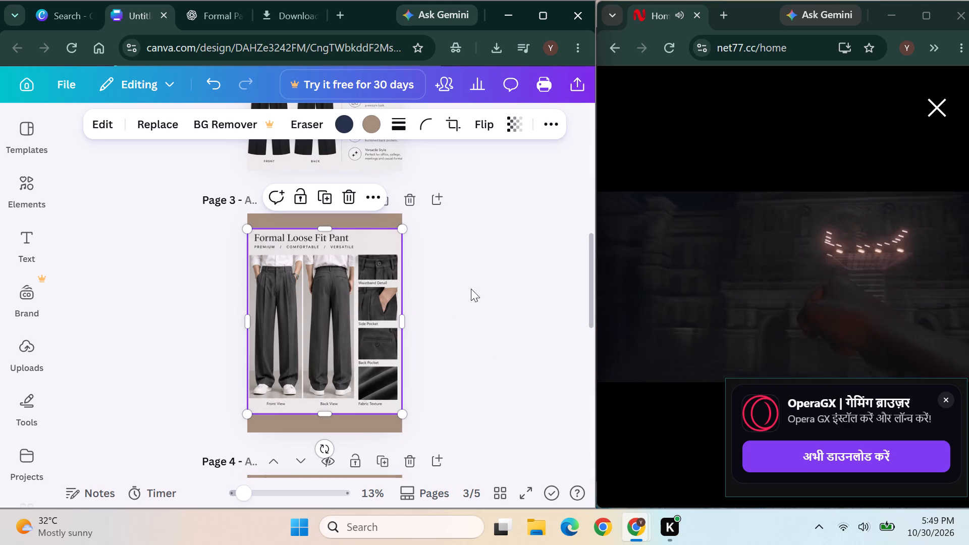
{"action": "left_click", "coordinate": [518, 307]}
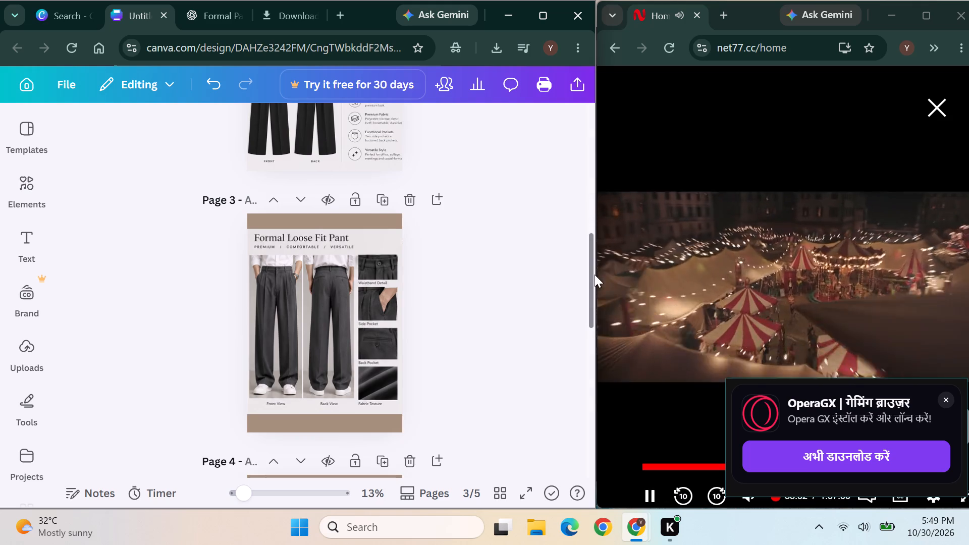
Crop the right side of page 4's navy pants image to align with the page edge.
{"action": "left_click_drag", "start_coordinate": [595, 275], "coordinate": [607, 336]}
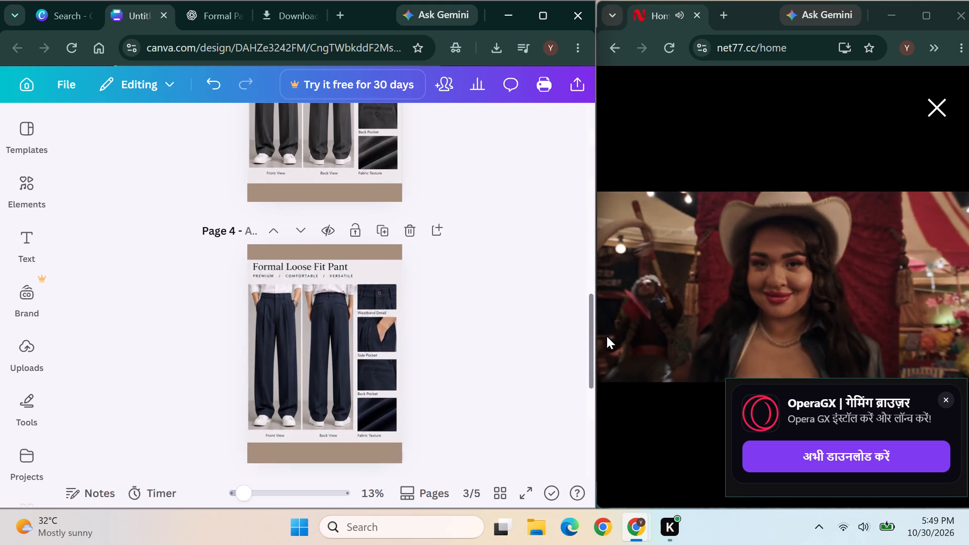
{"action": "left_click_drag", "start_coordinate": [607, 336], "coordinate": [608, 344]}
{"action": "left_click", "coordinate": [390, 312]}
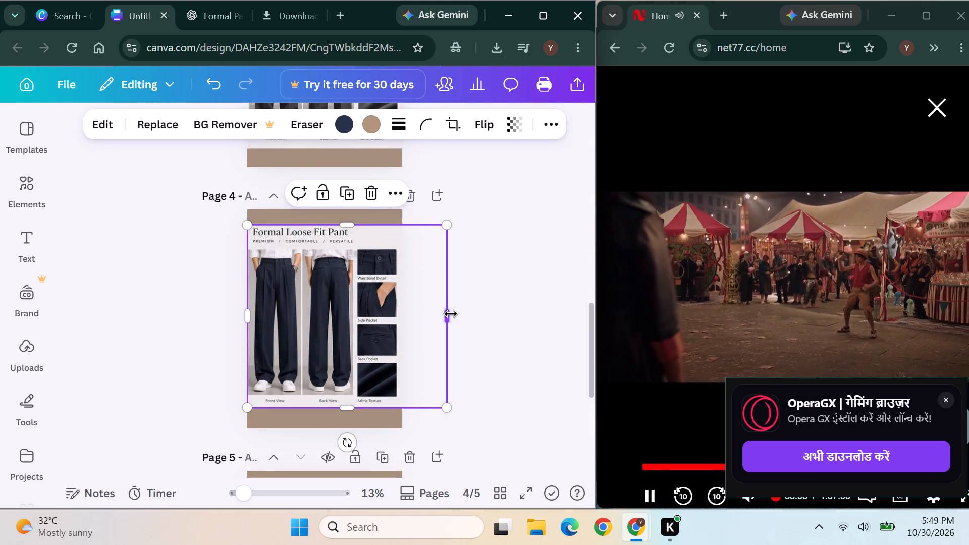
{"action": "left_click_drag", "start_coordinate": [451, 314], "coordinate": [408, 307]}
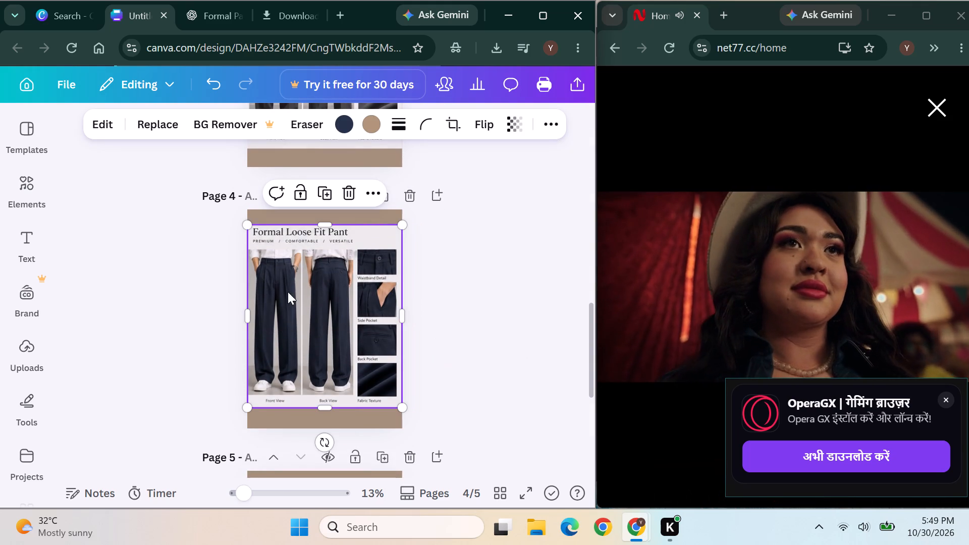
{"action": "left_click", "coordinate": [520, 335]}
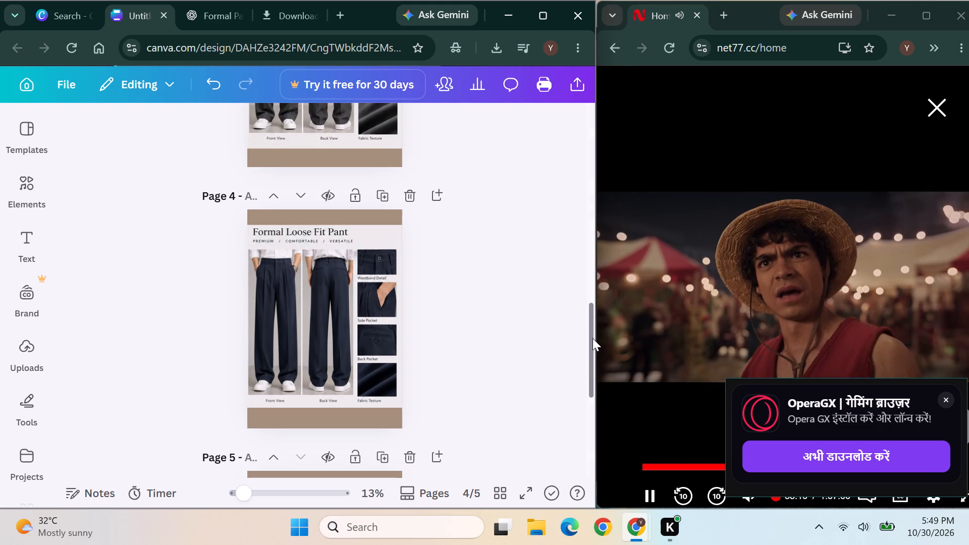
Crop the right side of page 5's beige pants image to align with the page edge.
{"action": "left_click_drag", "start_coordinate": [591, 337], "coordinate": [605, 413]}
{"action": "left_click", "coordinate": [286, 293]}
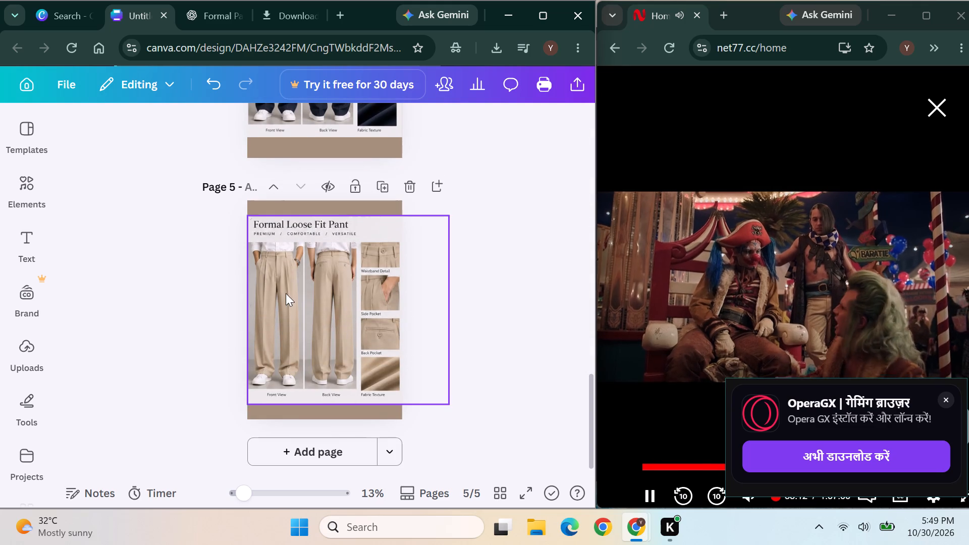
{"action": "left_click_drag", "start_coordinate": [448, 318], "coordinate": [424, 311]}
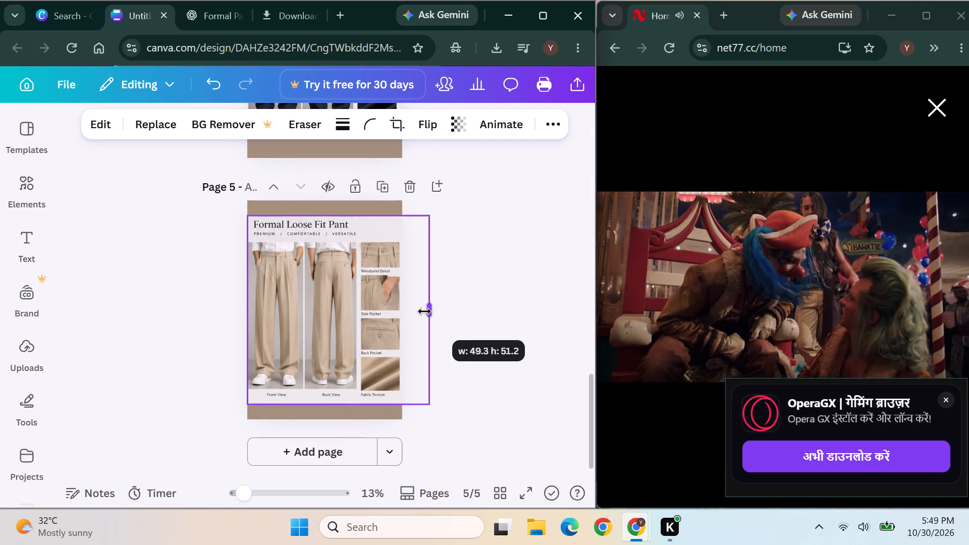
{"action": "left_click_drag", "start_coordinate": [424, 311], "coordinate": [403, 305]}
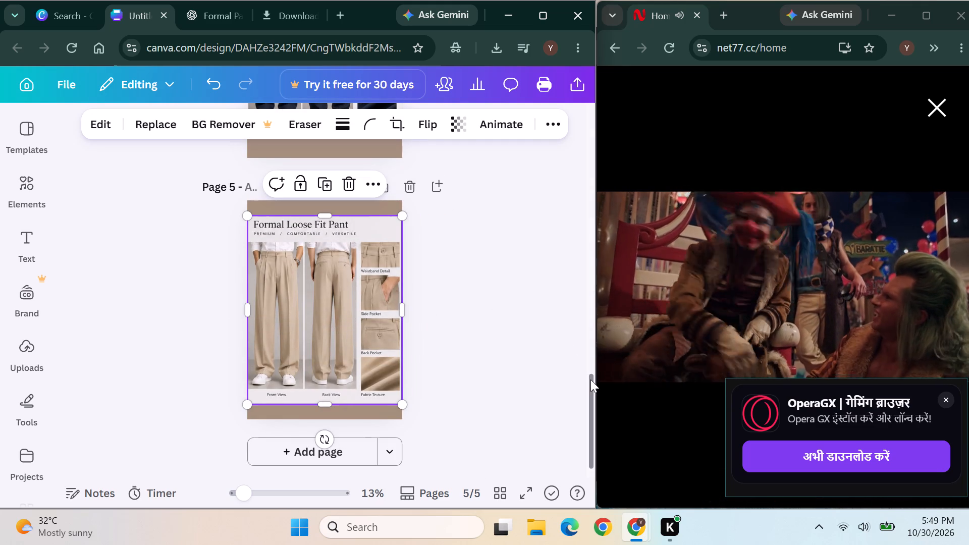
Browse the photo animations for page 1's cover photo and apply the Baseline animation to it.
{"action": "left_click_drag", "start_coordinate": [590, 379], "coordinate": [521, 68]}
{"action": "left_click", "coordinate": [309, 247]}
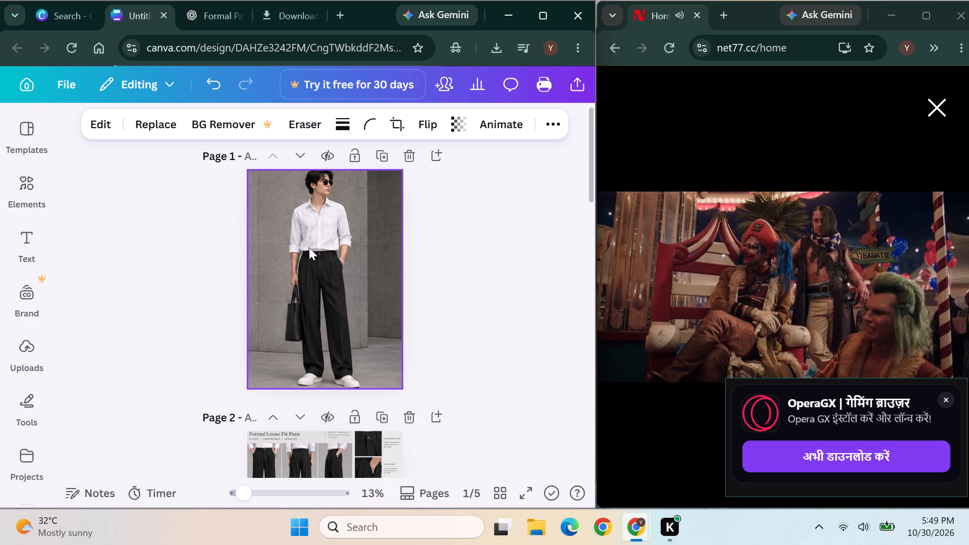
{"action": "left_click", "coordinate": [503, 121]}
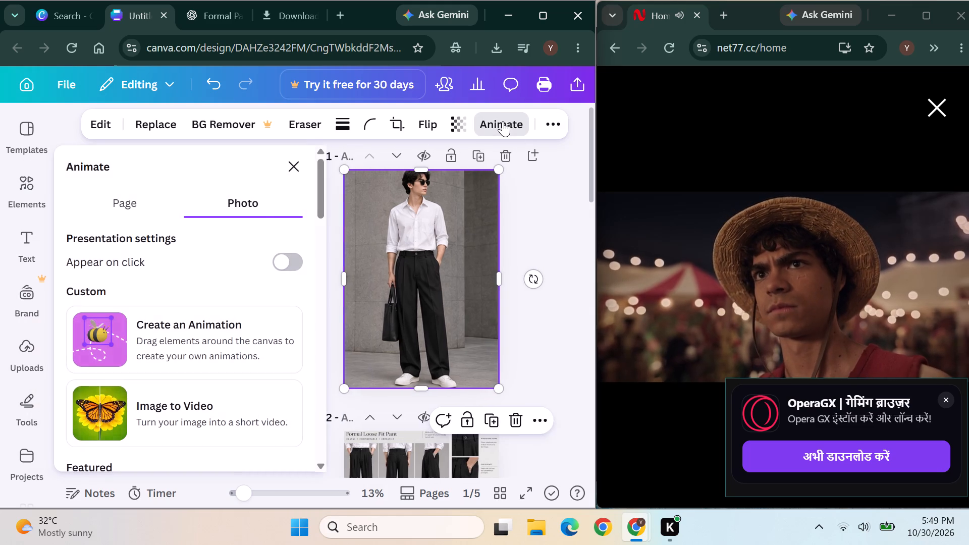
{"action": "left_click_drag", "start_coordinate": [319, 174], "coordinate": [324, 200]}
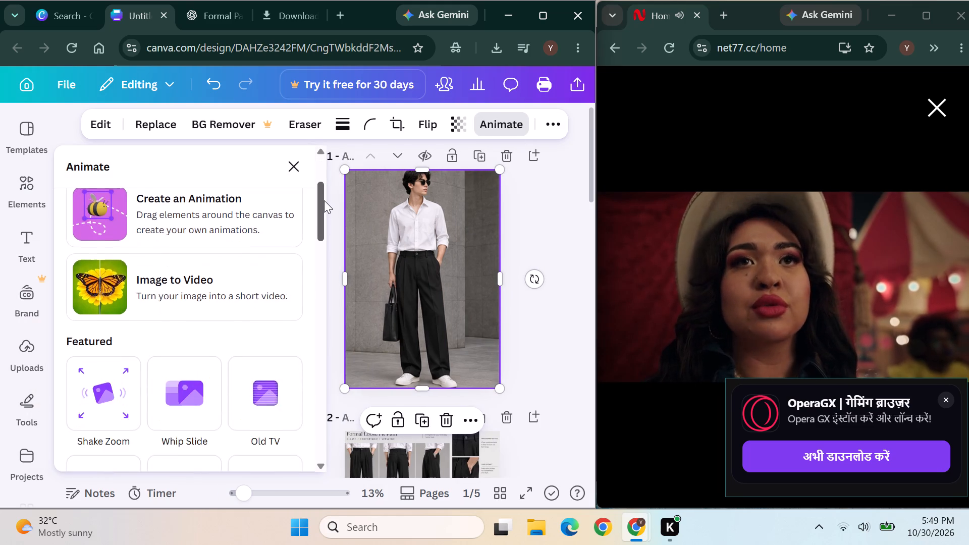
{"action": "left_click_drag", "start_coordinate": [324, 200], "coordinate": [330, 234]}
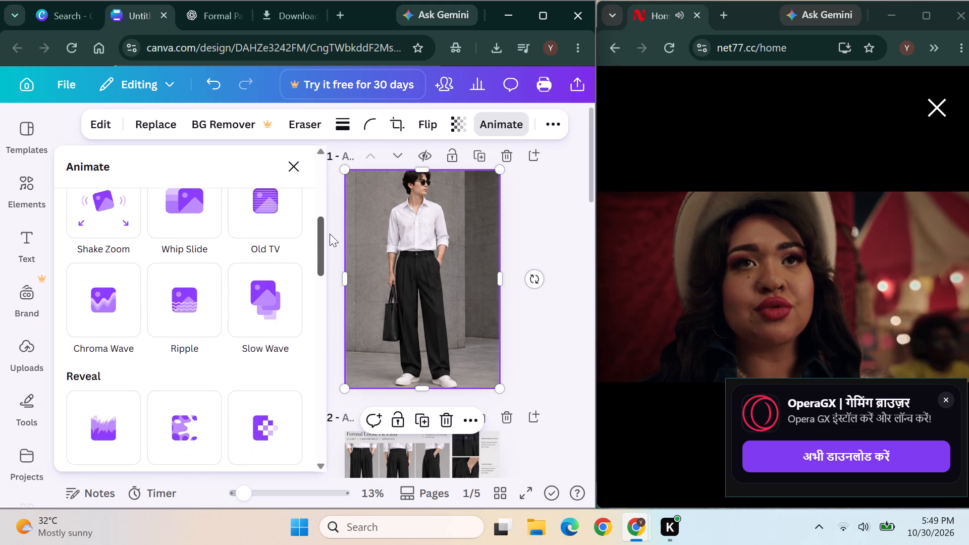
{"action": "left_click_drag", "start_coordinate": [330, 234], "coordinate": [328, 240]}
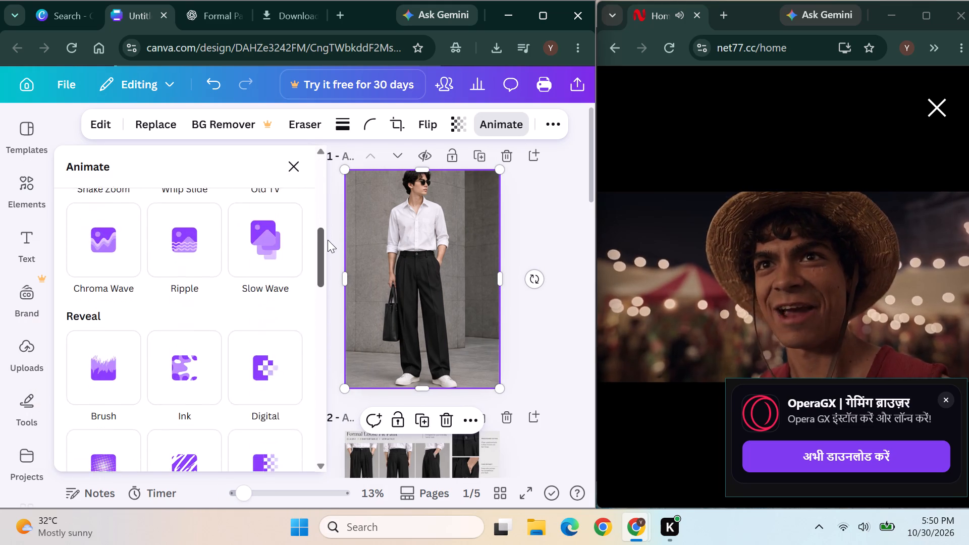
{"action": "left_click_drag", "start_coordinate": [328, 240], "coordinate": [326, 247]}
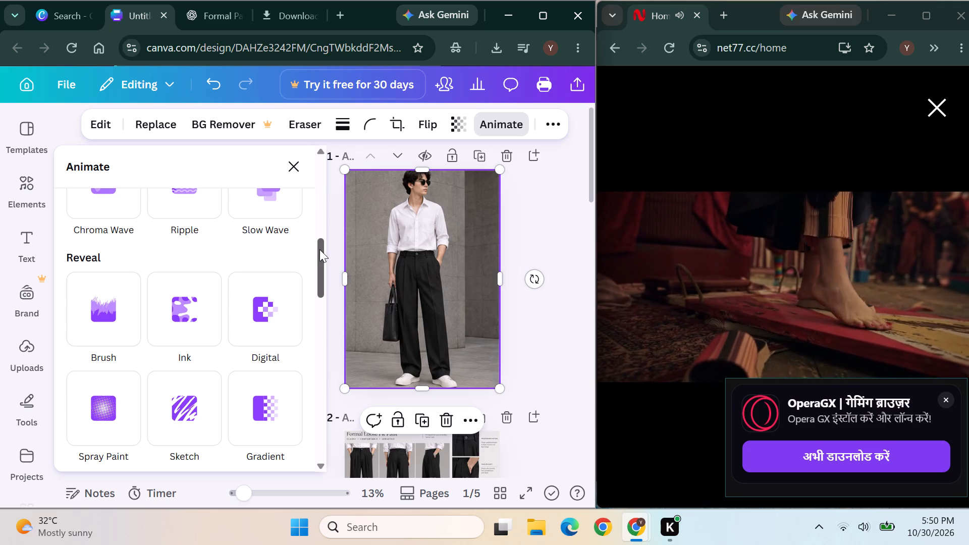
{"action": "left_click_drag", "start_coordinate": [319, 249], "coordinate": [324, 340]}
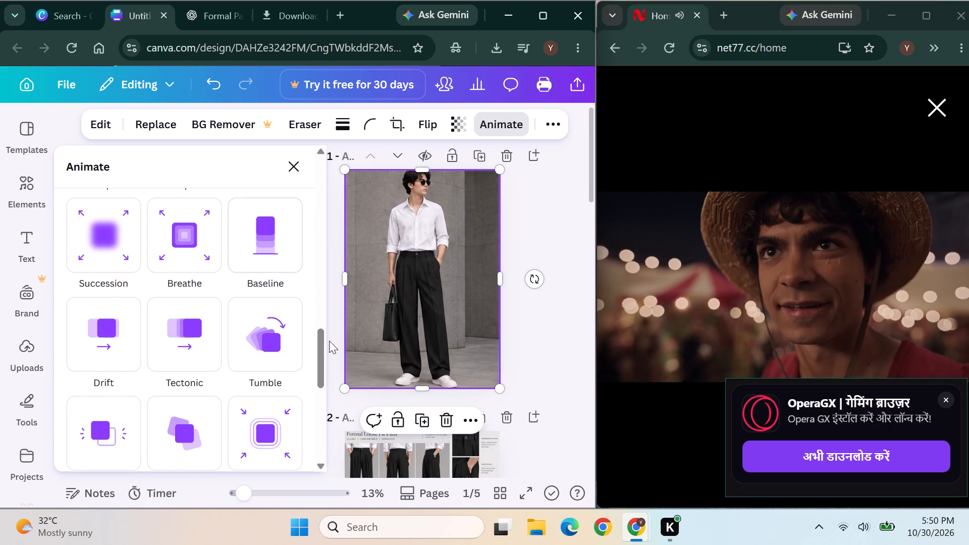
{"action": "left_click", "coordinate": [315, 342]}
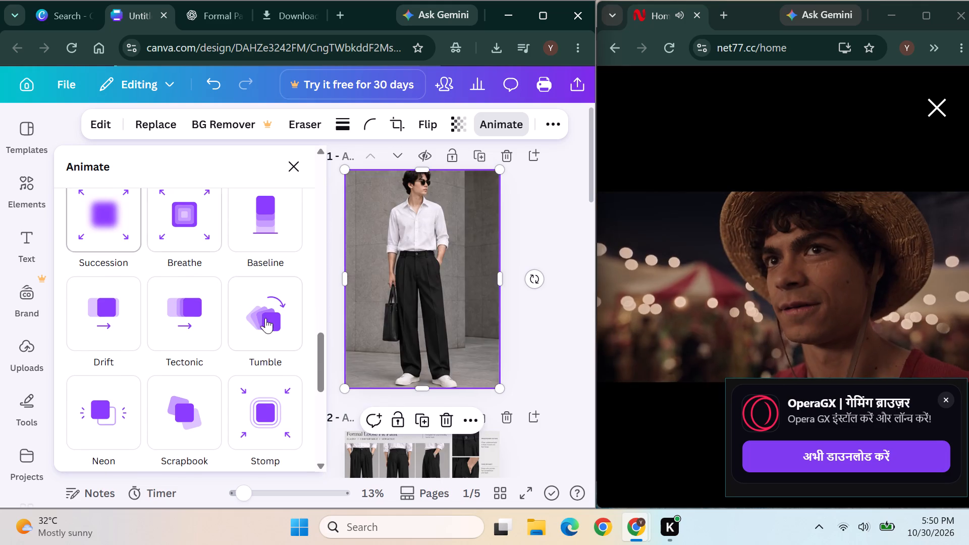
{"action": "left_click", "coordinate": [314, 356]}
{"action": "left_click_drag", "start_coordinate": [319, 357], "coordinate": [318, 375]}
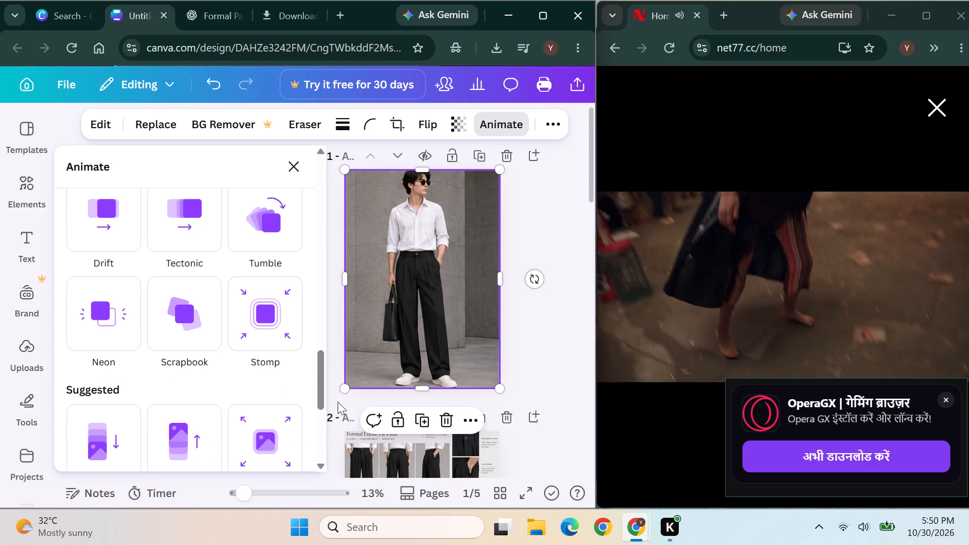
{"action": "left_click_drag", "start_coordinate": [320, 374], "coordinate": [324, 442]}
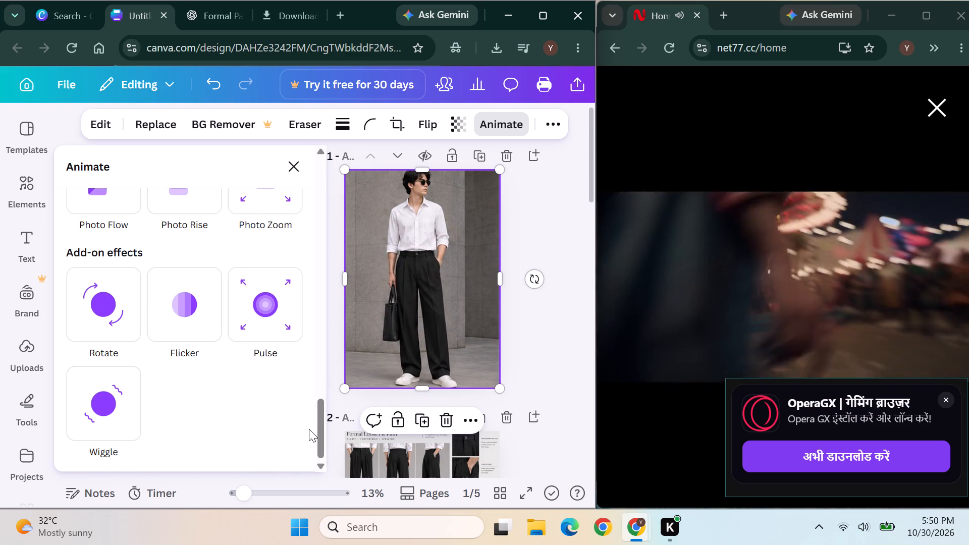
{"action": "left_click_drag", "start_coordinate": [324, 425], "coordinate": [312, 303]}
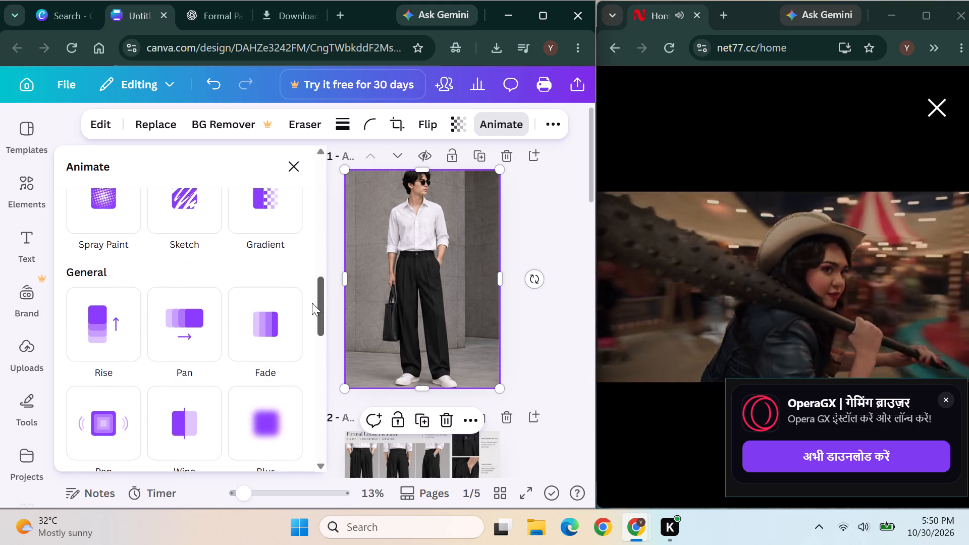
{"action": "left_click_drag", "start_coordinate": [312, 303], "coordinate": [314, 311]}
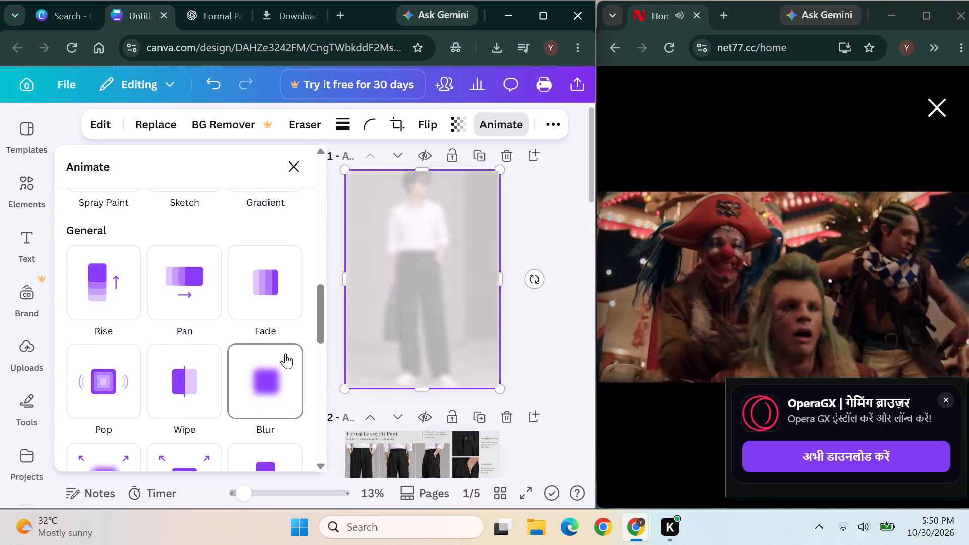
{"action": "left_click_drag", "start_coordinate": [321, 306], "coordinate": [325, 348]}
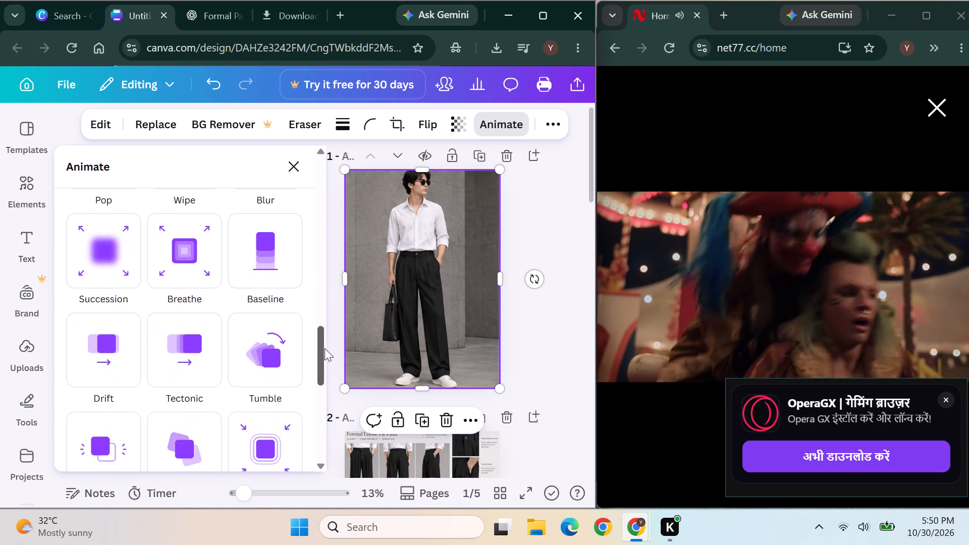
{"action": "left_click_drag", "start_coordinate": [325, 348], "coordinate": [322, 374]}
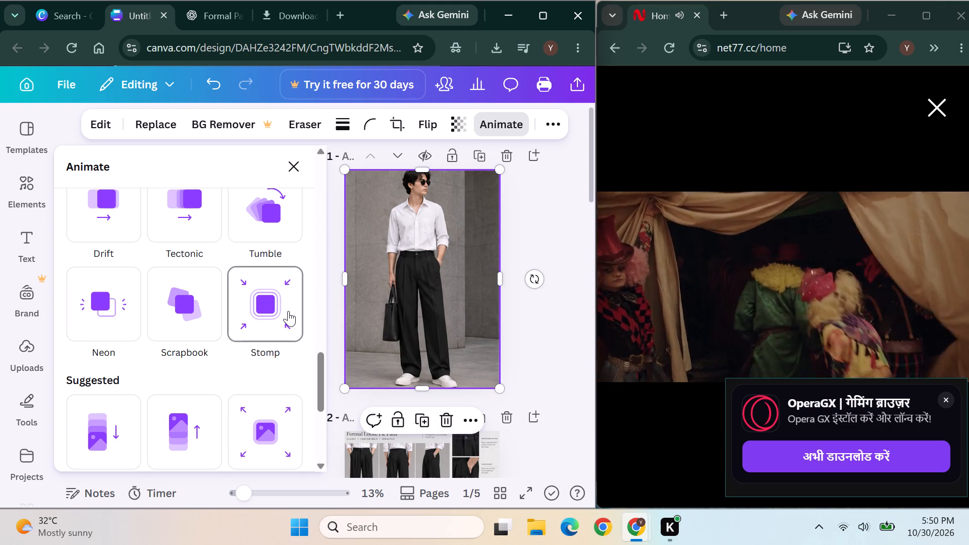
{"action": "left_click_drag", "start_coordinate": [323, 384], "coordinate": [318, 351]}
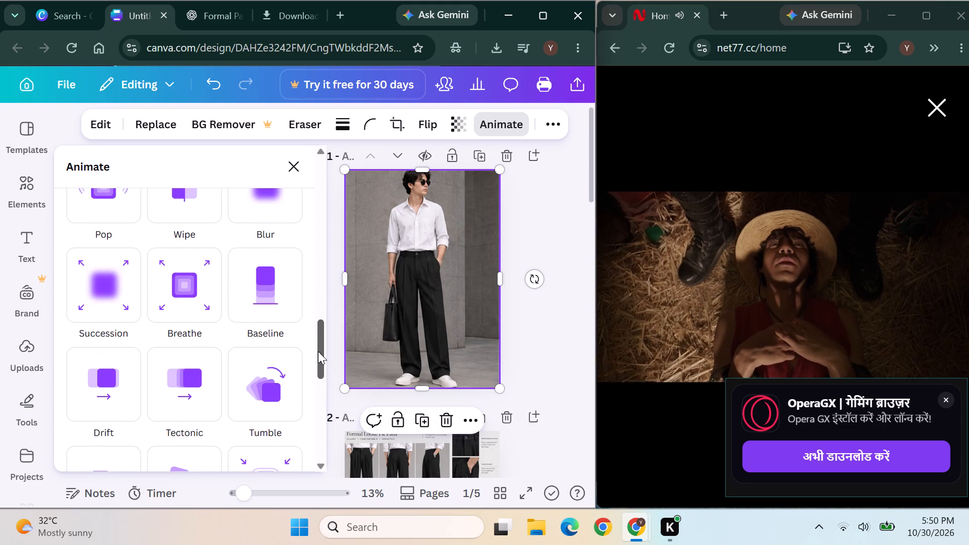
{"action": "left_click", "coordinate": [260, 292]}
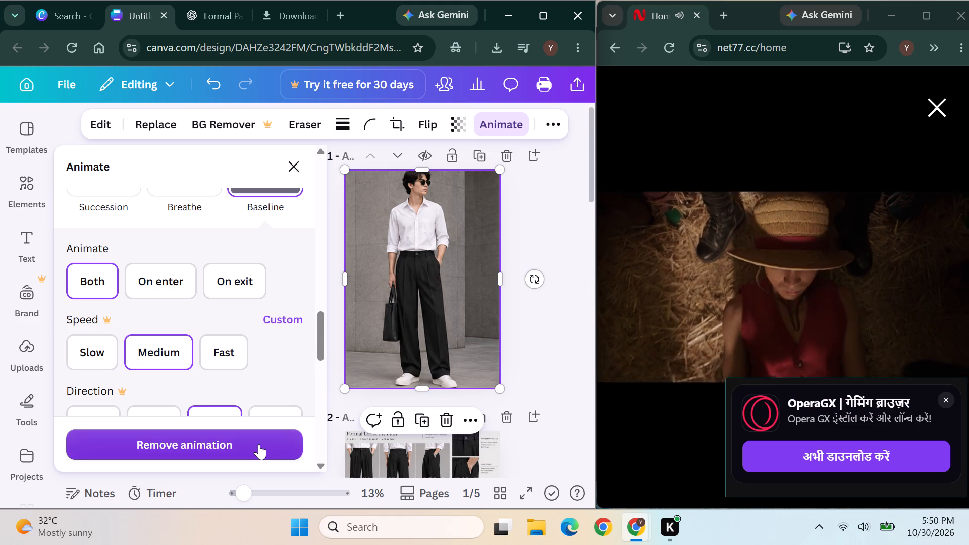
{"action": "left_click", "coordinate": [552, 198]}
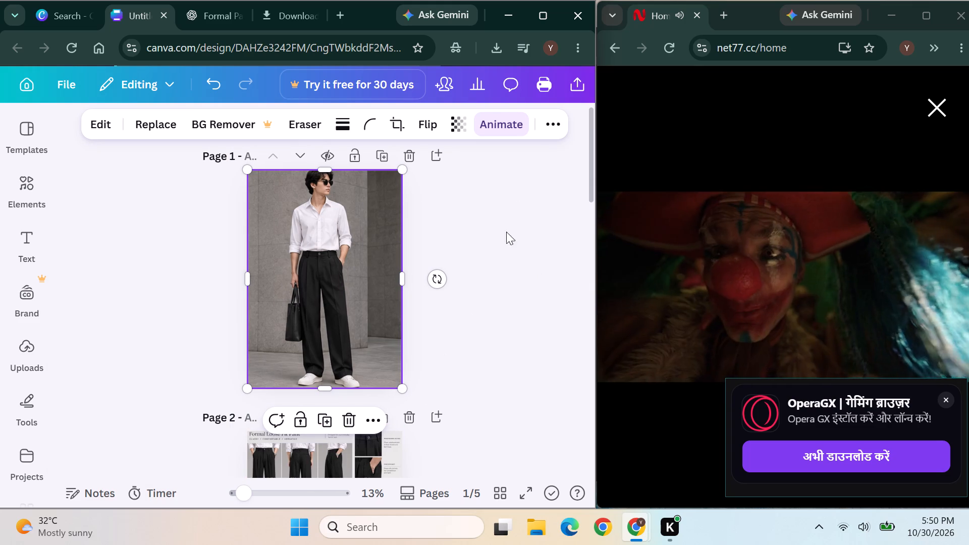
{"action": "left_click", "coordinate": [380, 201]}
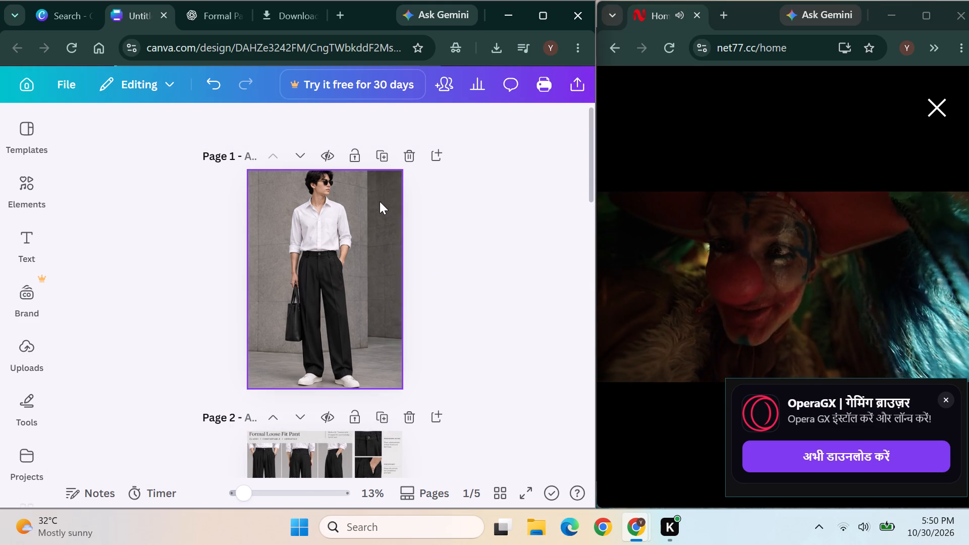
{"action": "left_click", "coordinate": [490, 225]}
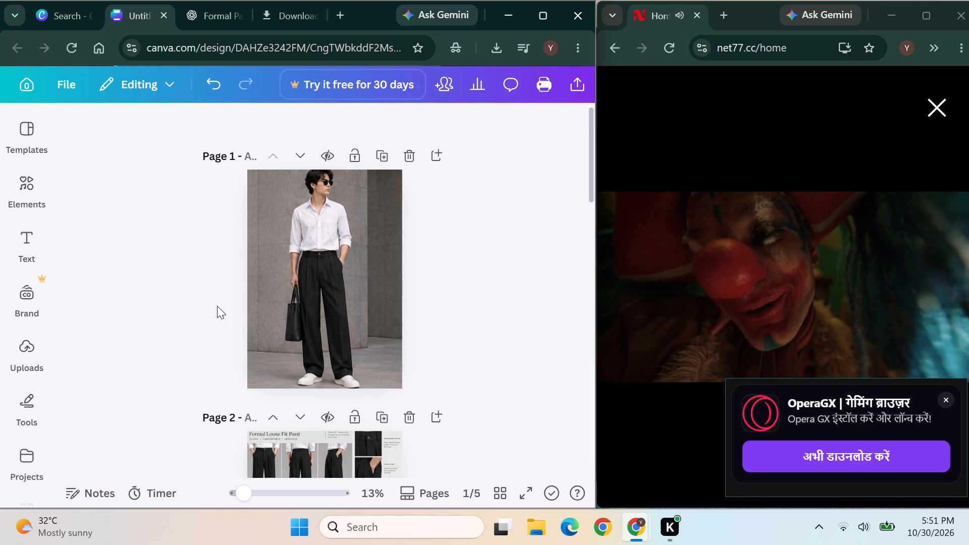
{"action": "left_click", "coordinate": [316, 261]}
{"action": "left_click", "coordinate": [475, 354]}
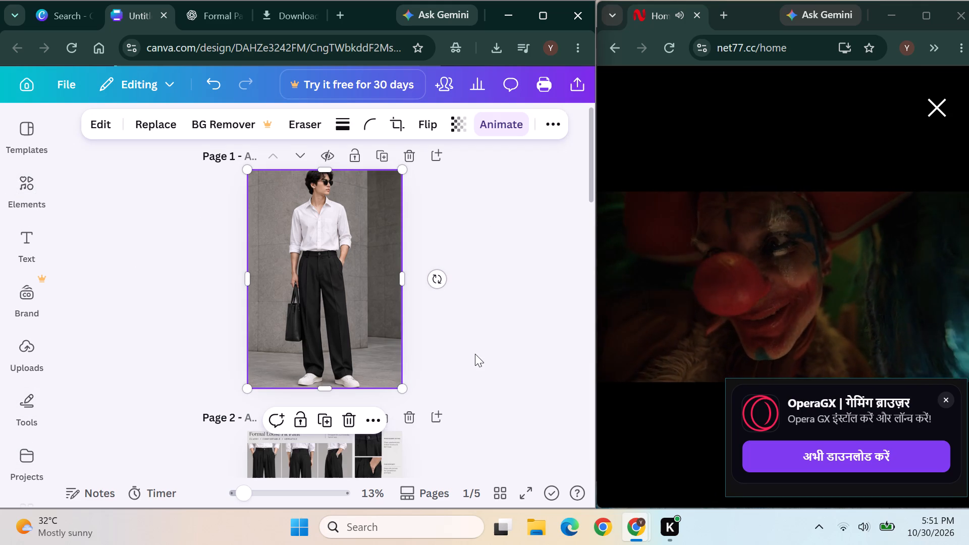
Close the ChatGPT browser tab showing the four-colour Formal Loose Fit Pant image.
{"action": "left_click", "coordinate": [213, 13]}
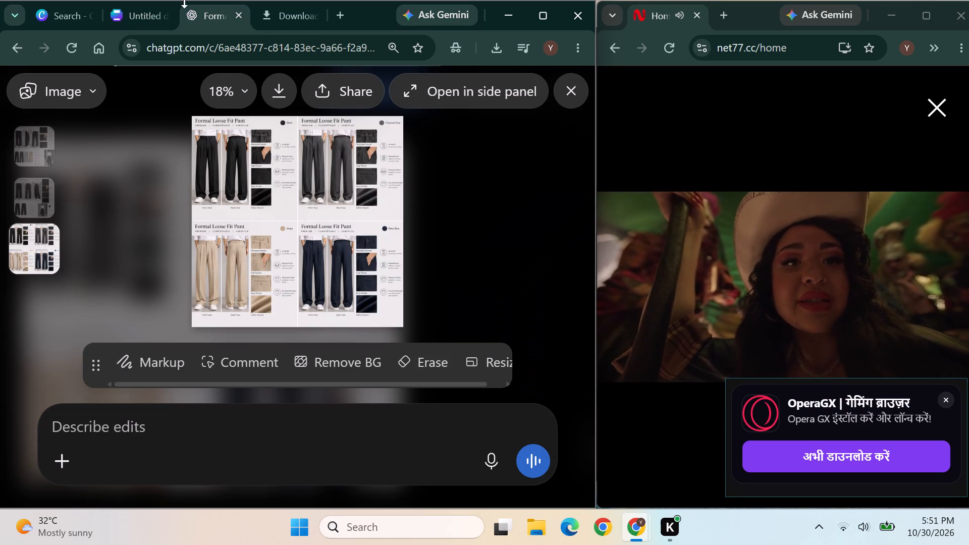
{"action": "left_click", "coordinate": [237, 18]}
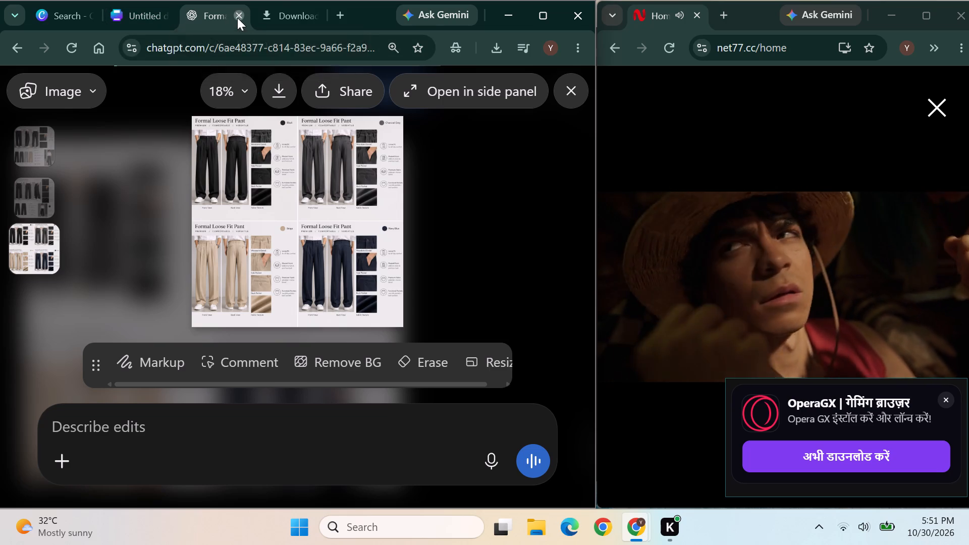
{"action": "left_click", "coordinate": [240, 14]}
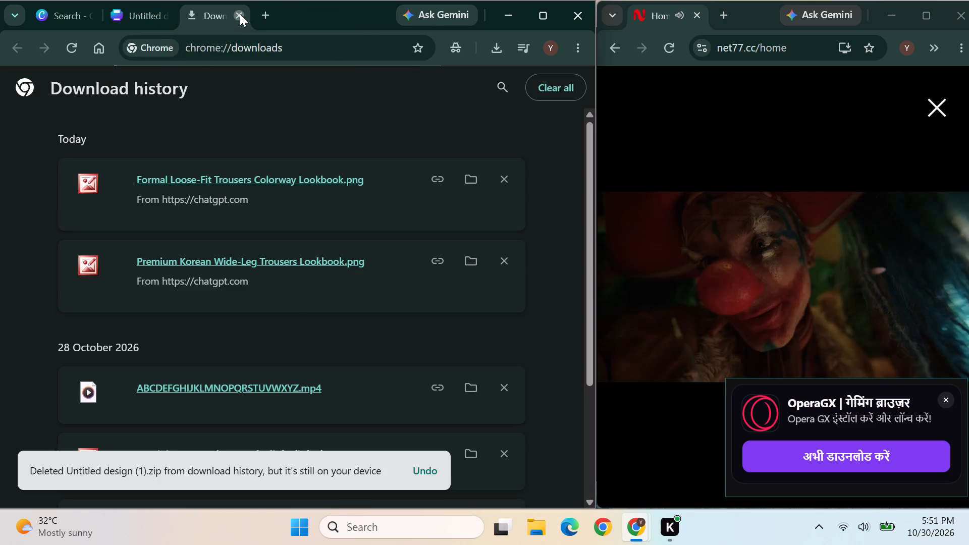